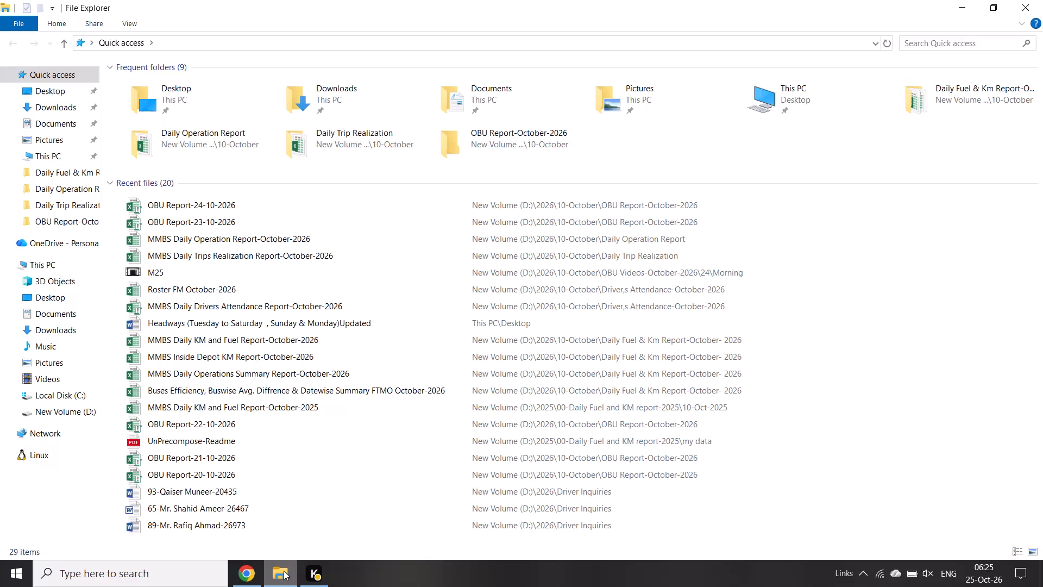
Open the October MMBS Daily KM and Fuel Report and MMBS Inside Depot KM Report workbooks from D:\2026\10-October\Daily Fuel & Km Report-October- 2026.
click(83, 411)
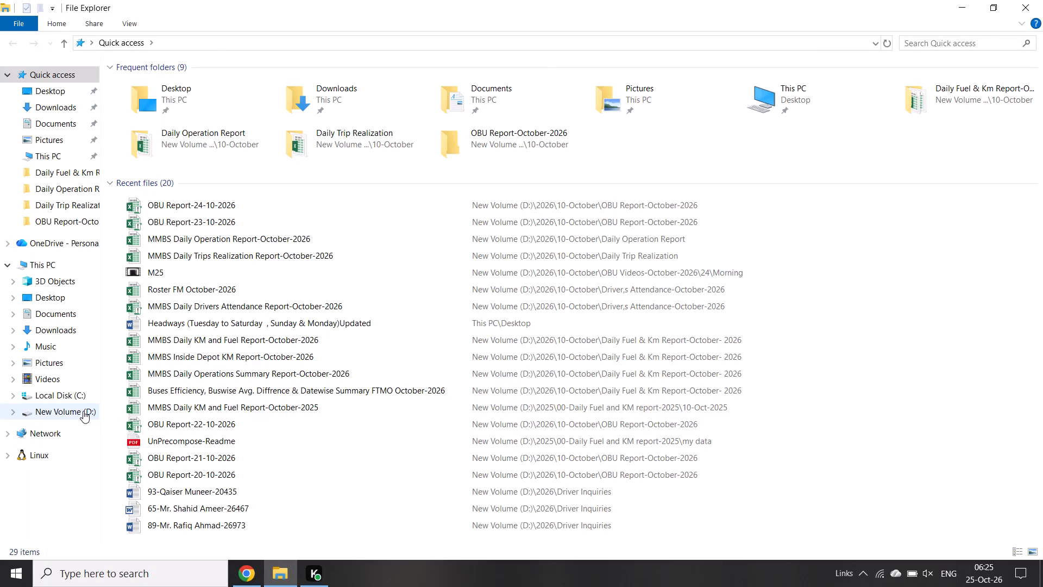
double_click(357, 134)
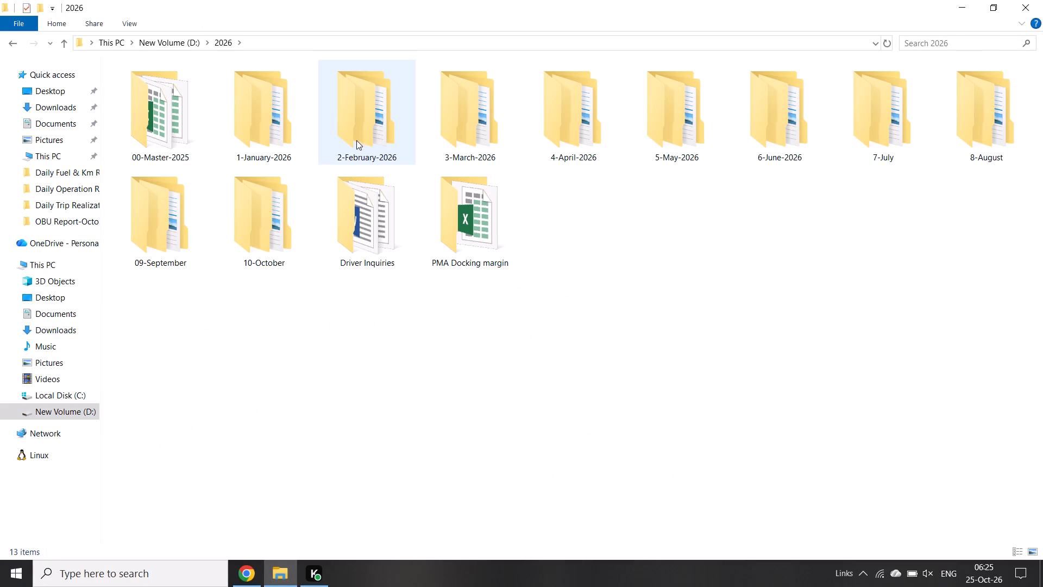
double_click(259, 248)
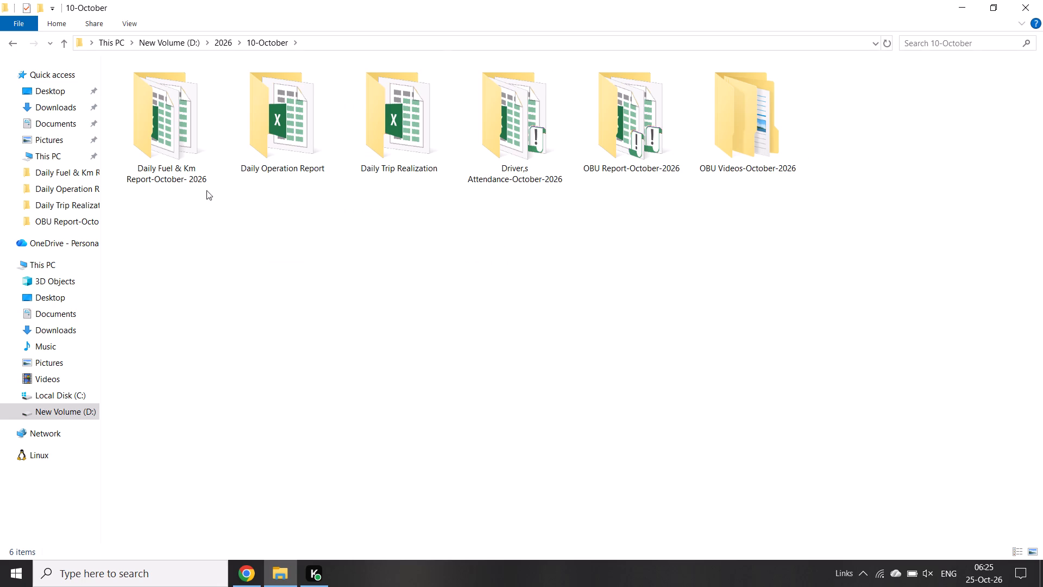
double_click(180, 152)
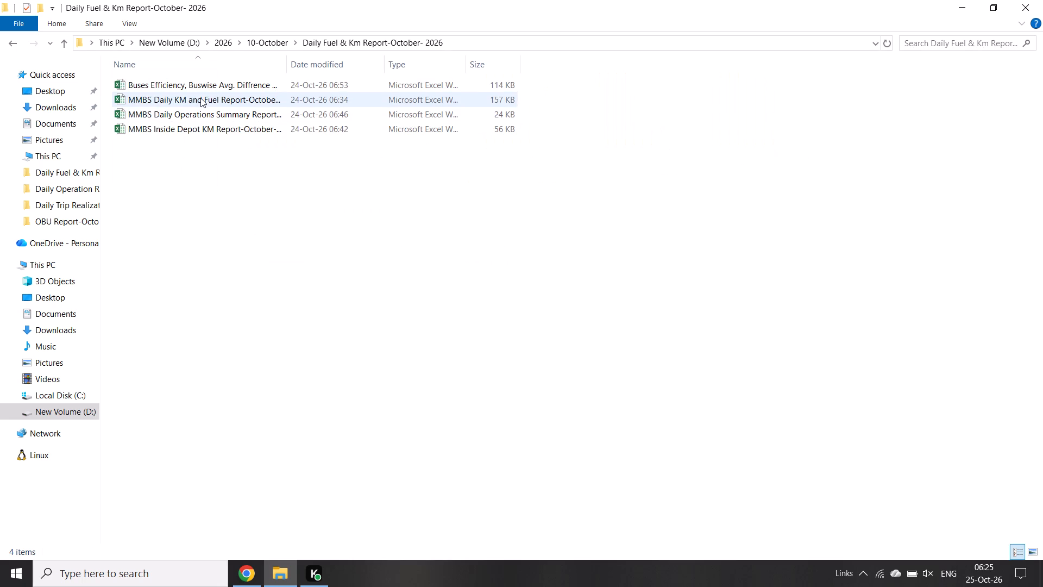
click(200, 98)
ctrl+click(195, 127)
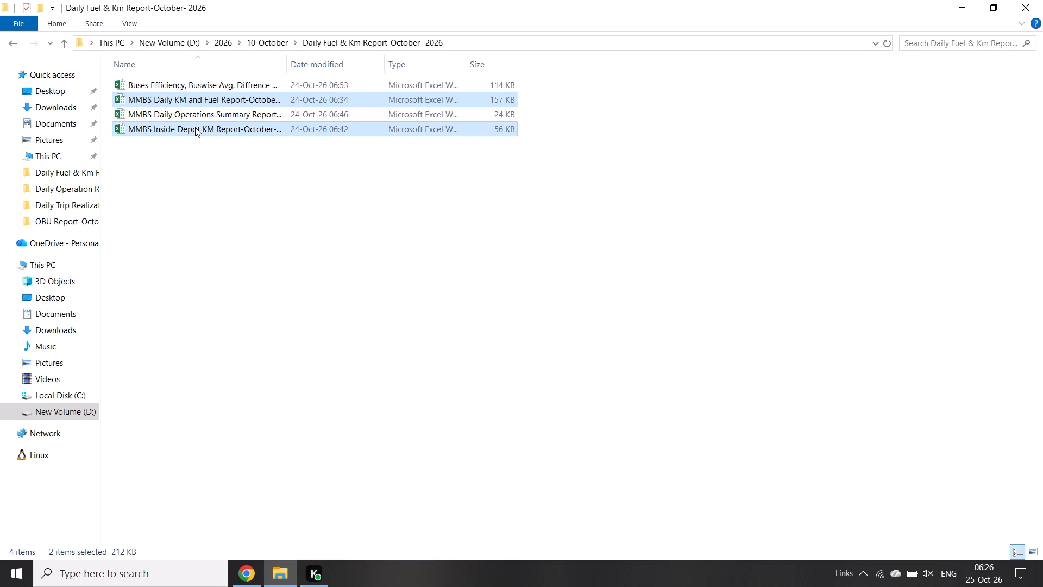
key(Return)
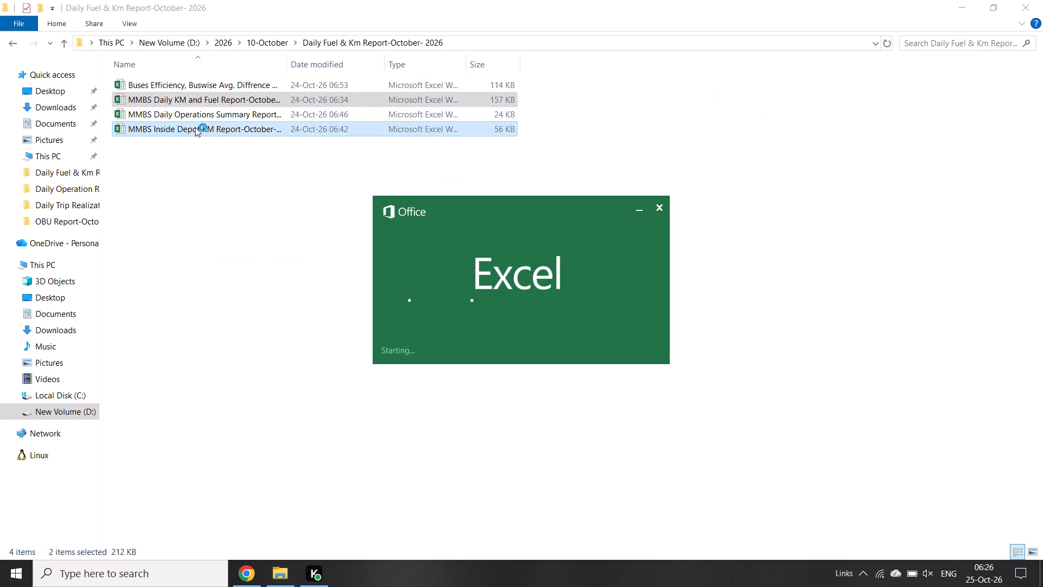
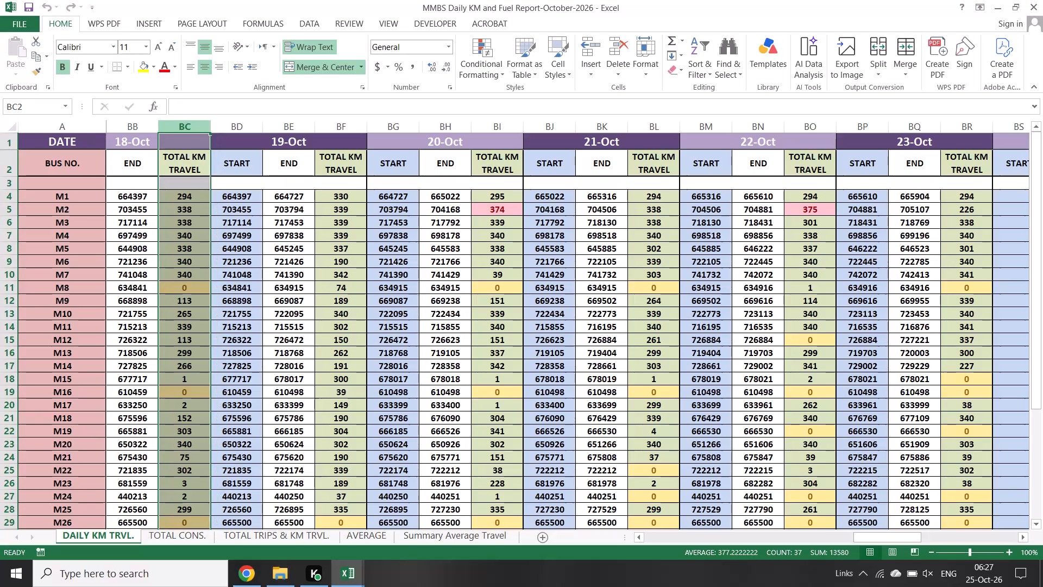
Copy the 23-Oct END readings for buses M1 to M35 on the DAILY KM TRVL. sheet.
click(988, 226)
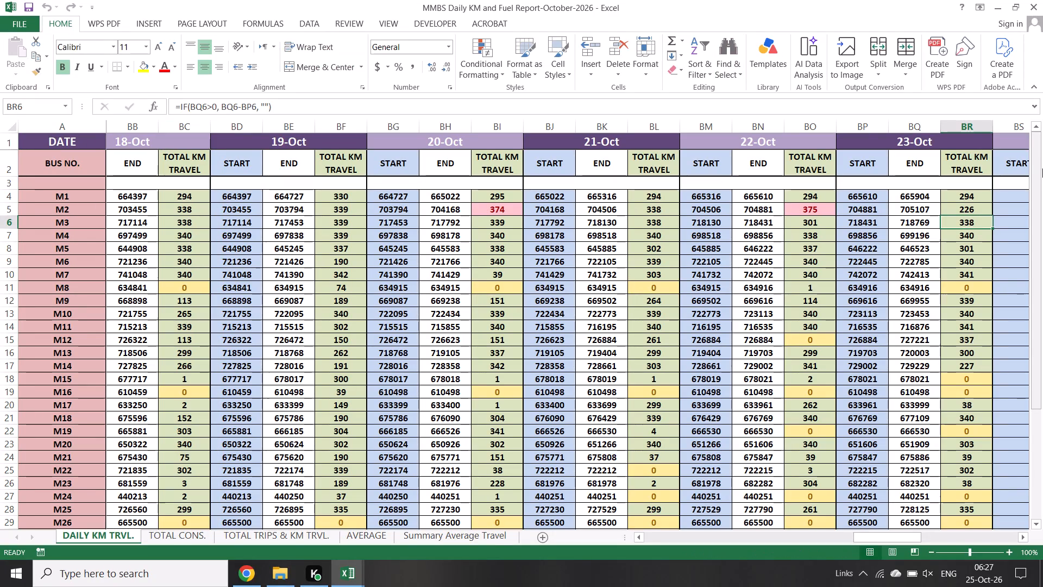
triple_click(1023, 535)
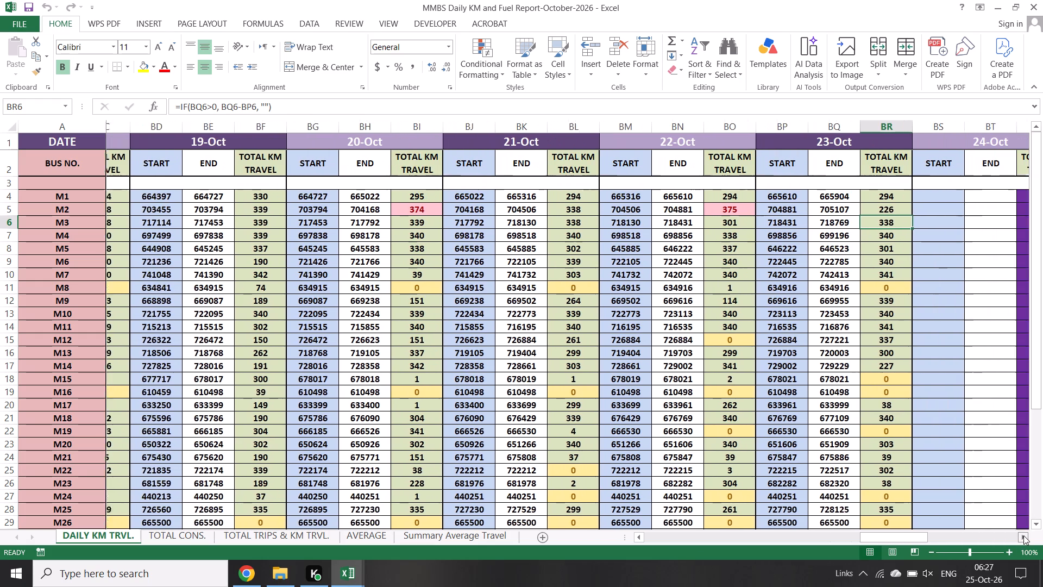
double_click(1023, 535)
triple_click(1023, 535)
click(1023, 535)
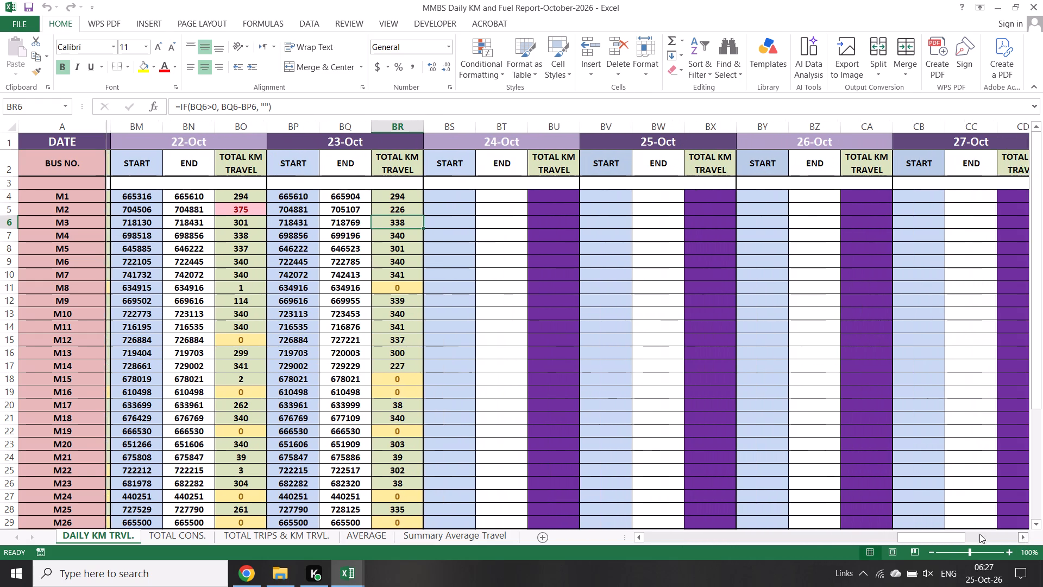
scroll(381, 193, up, 6)
click(354, 195)
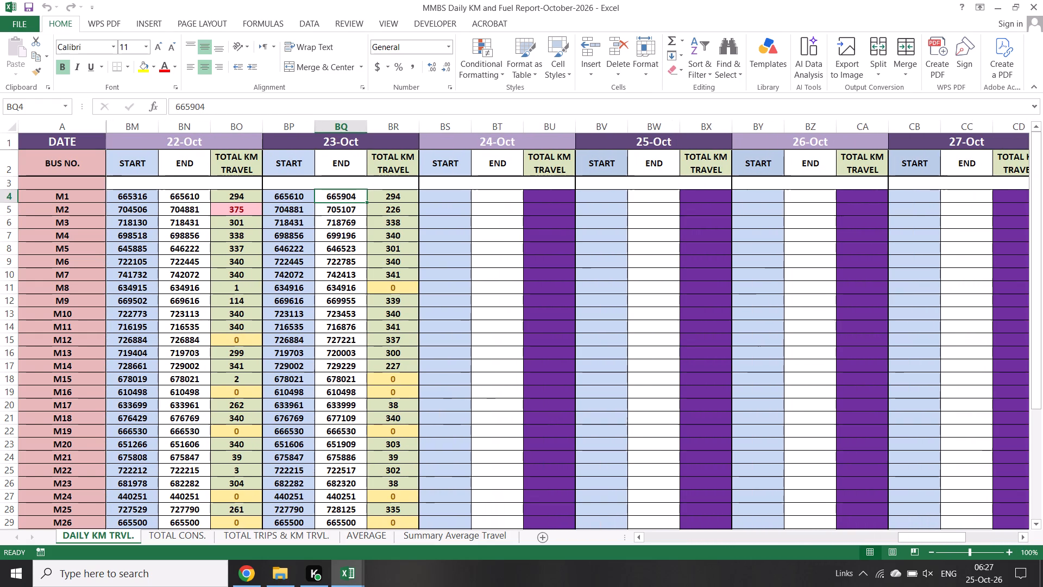
key(ctrl+shift+Down)
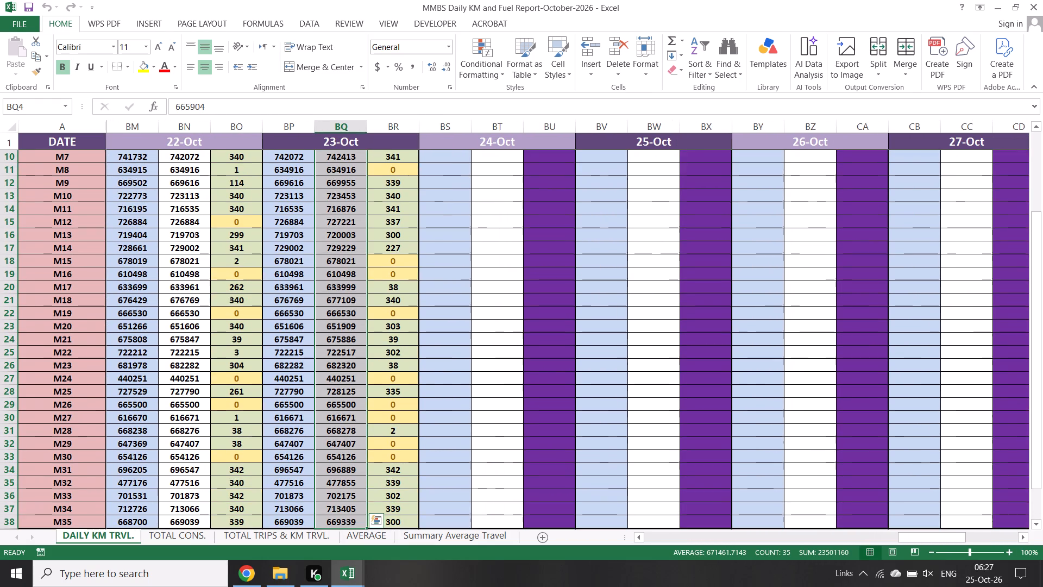
key(ctrl+c)
scroll(493, 275, up, 5)
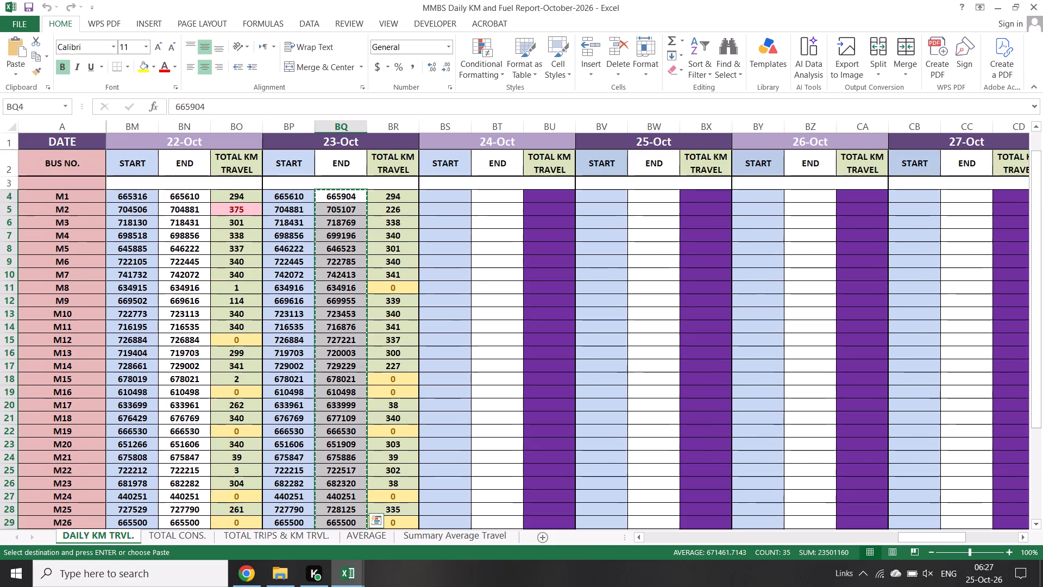
scroll(493, 275, up, 8)
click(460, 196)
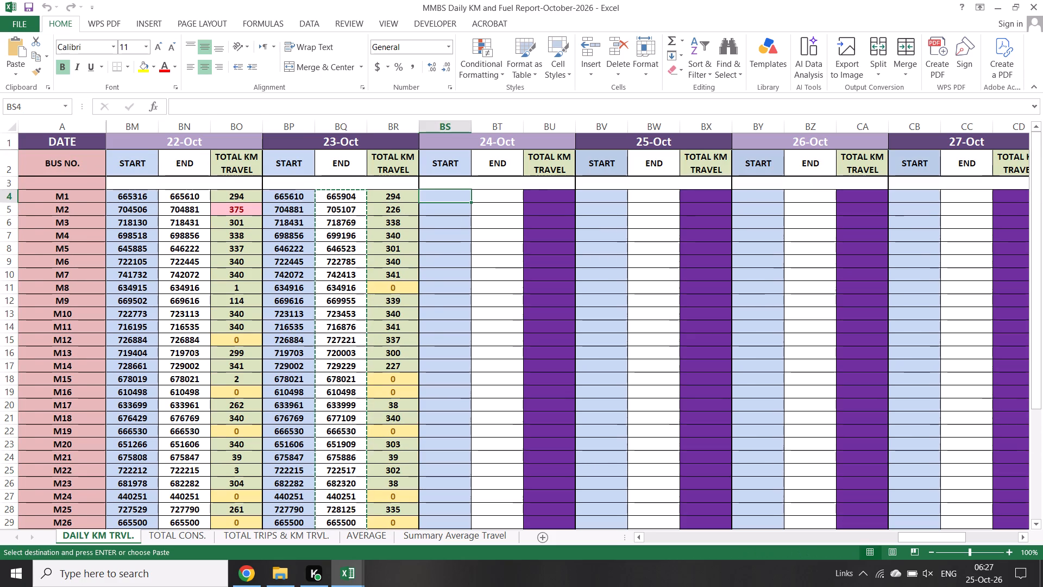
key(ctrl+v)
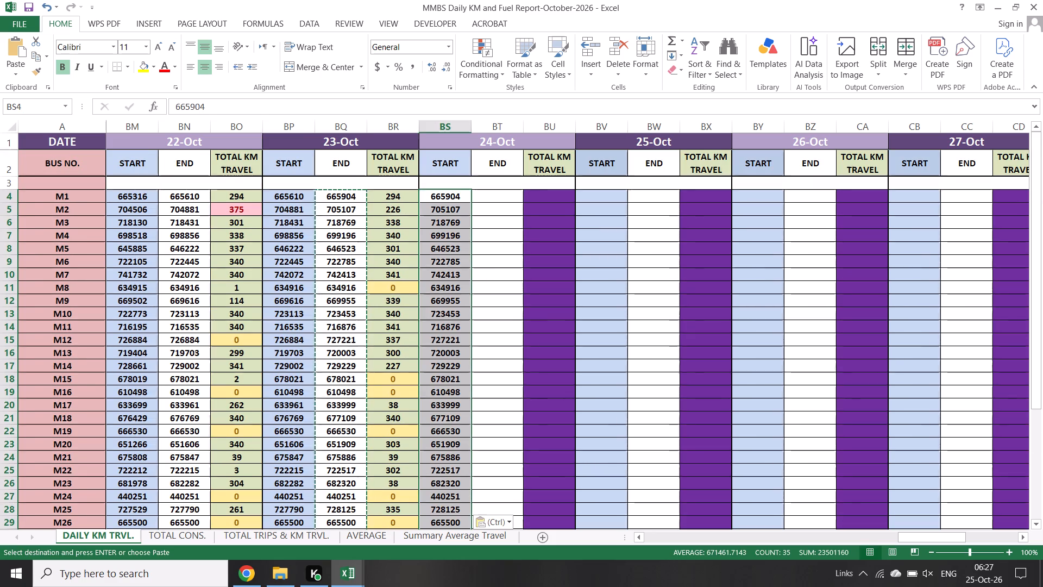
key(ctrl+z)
Paste the copied readings as values only into the 24-Oct START column, beginning at bus M1.
click(443, 197)
right_click(443, 197)
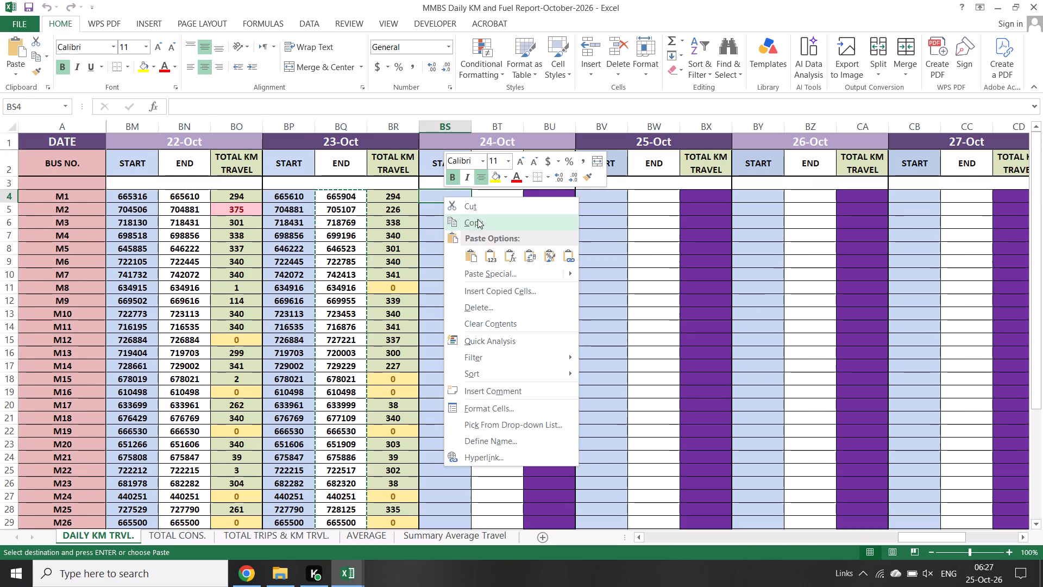
click(488, 252)
Enter the 24-Oct END readings for the first three buses: M1 666089, M2 705445, M3 718846.
click(500, 198)
ctrl+scroll(491, 292, up, 1)
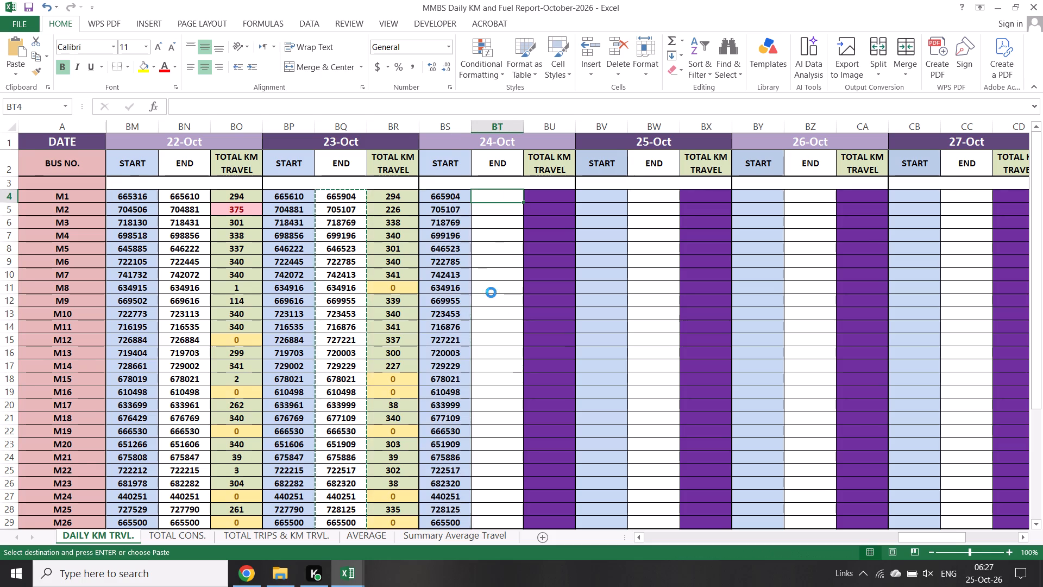
ctrl+scroll(491, 292, up, 1)
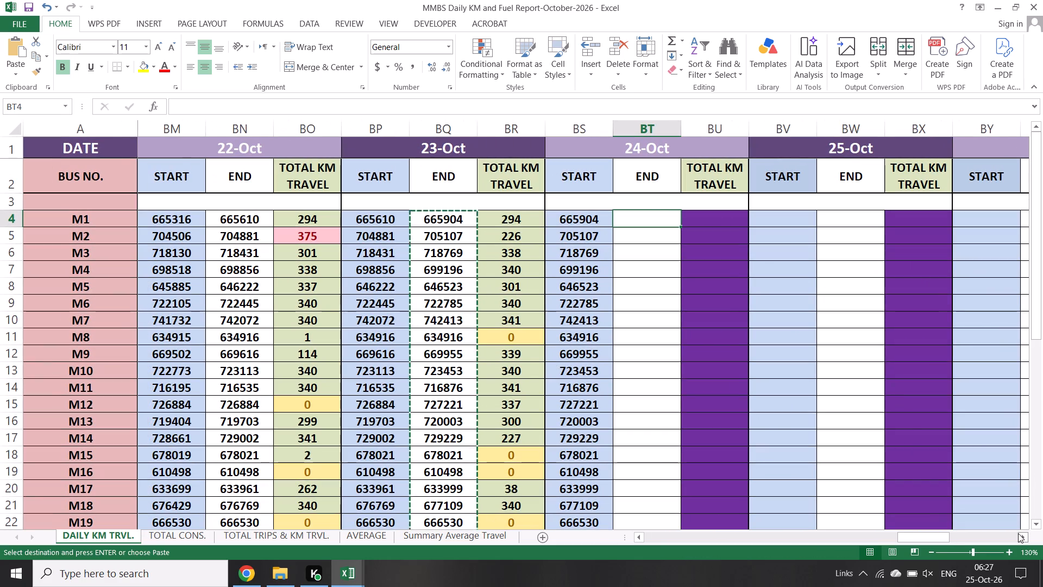
triple_click(1024, 537)
double_click(1024, 537)
ctrl+scroll(525, 341, down, 1)
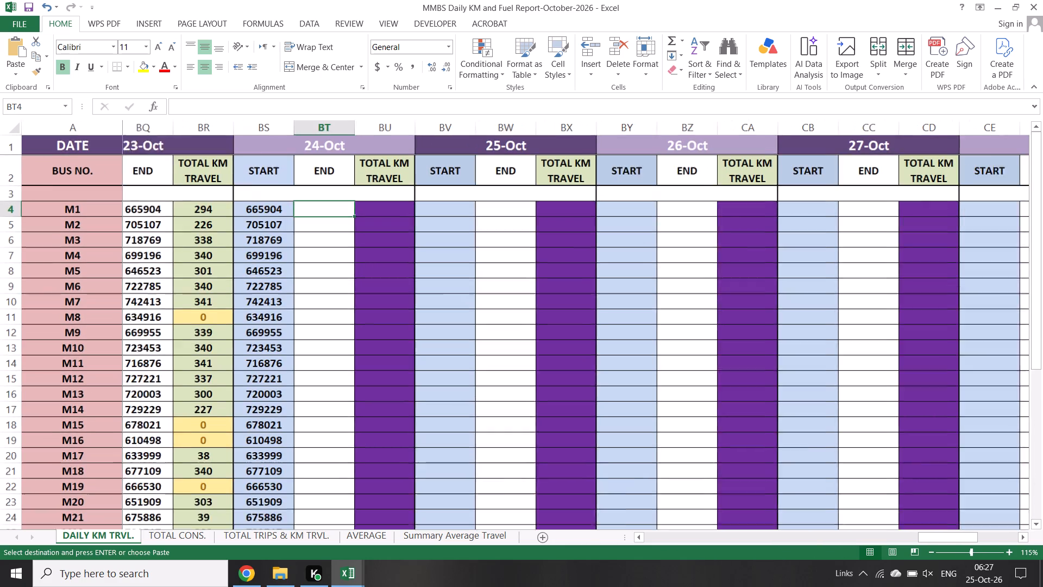
scroll(360, 311, up, 5)
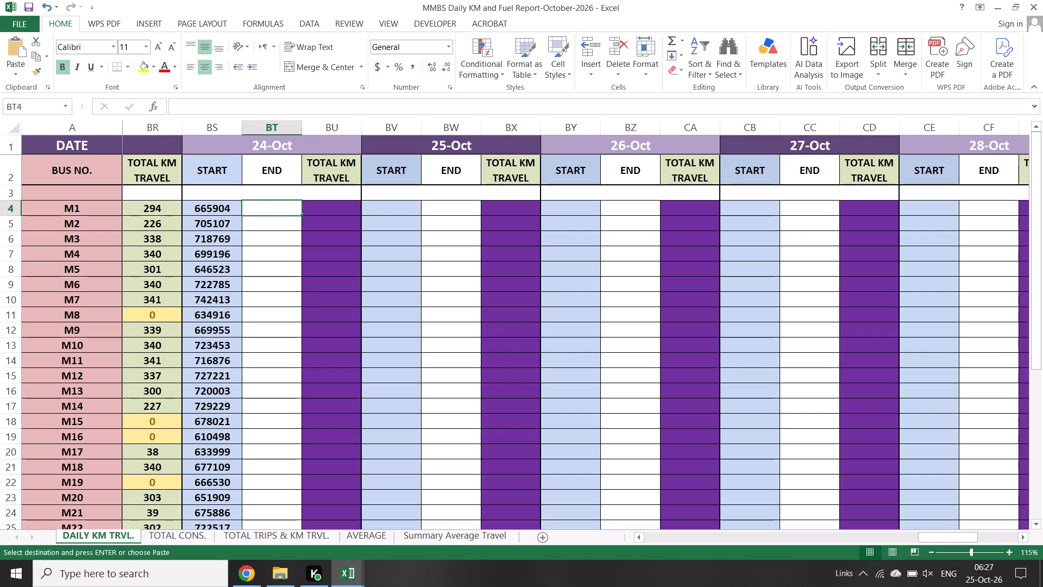
key(6)
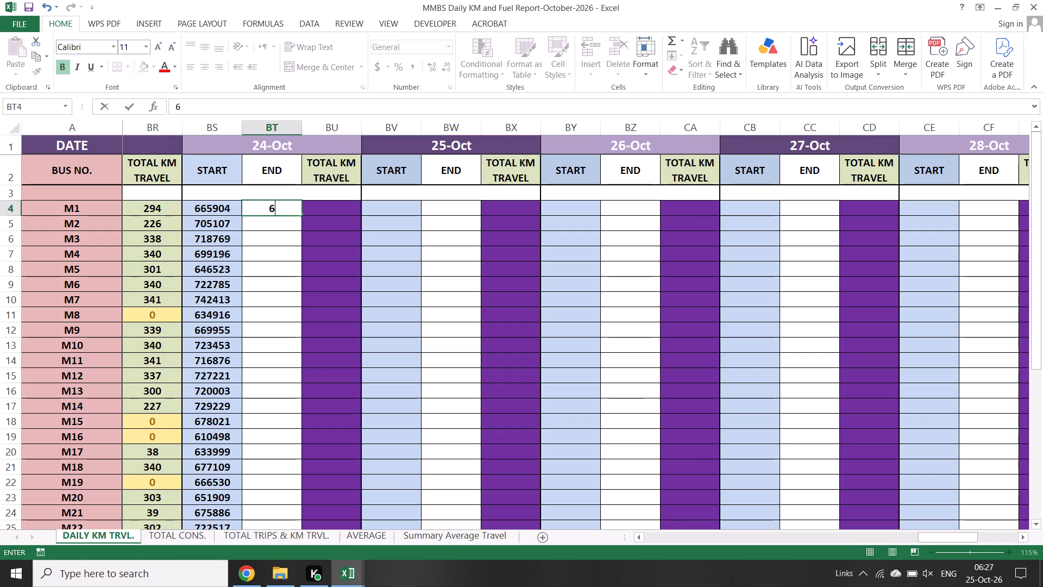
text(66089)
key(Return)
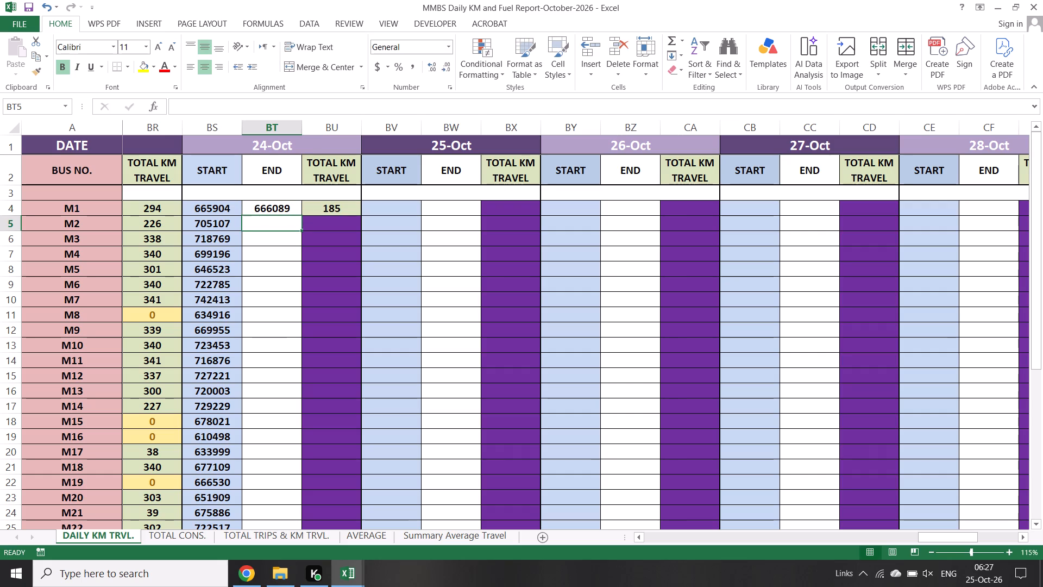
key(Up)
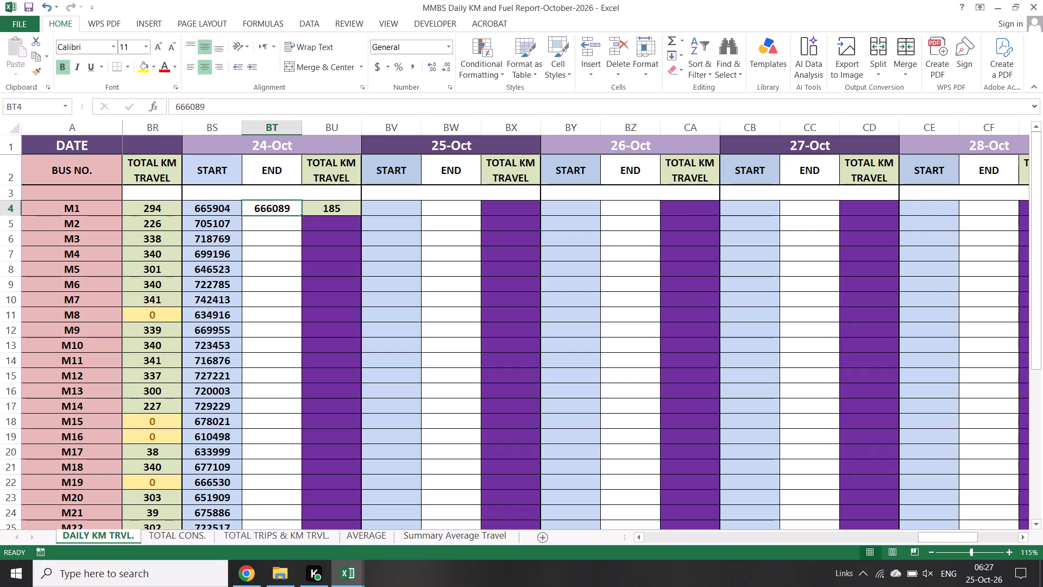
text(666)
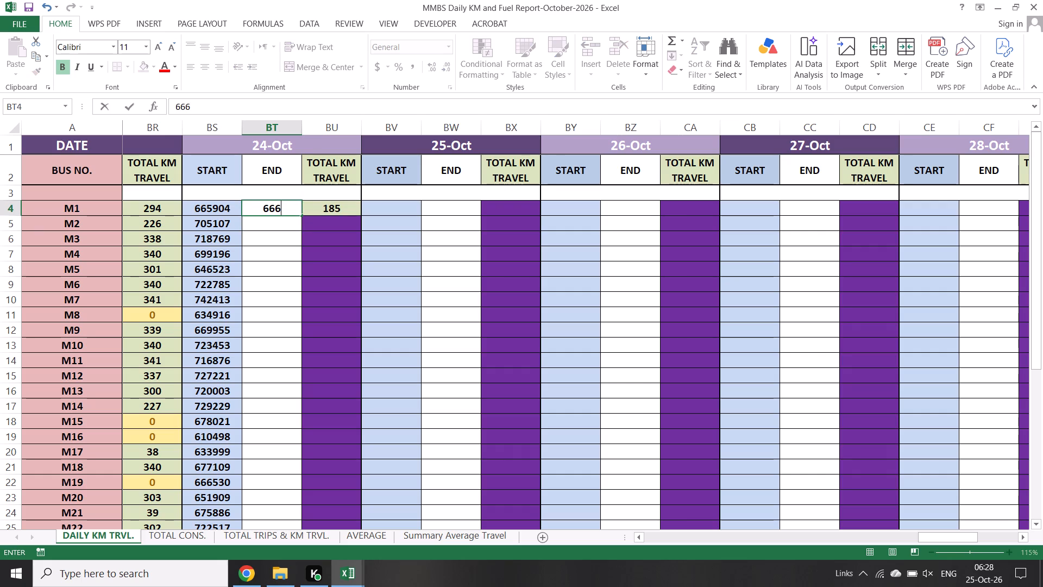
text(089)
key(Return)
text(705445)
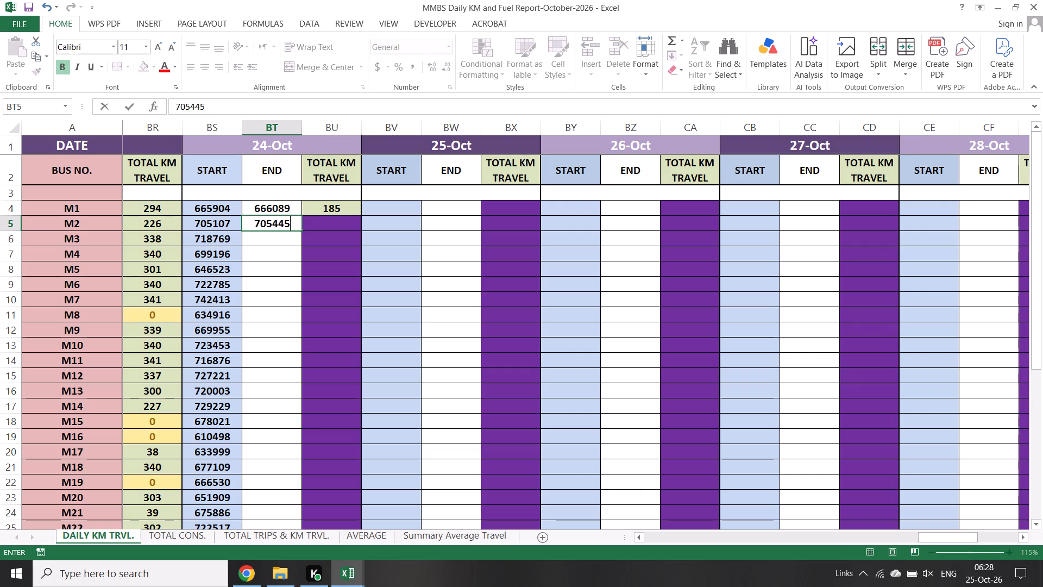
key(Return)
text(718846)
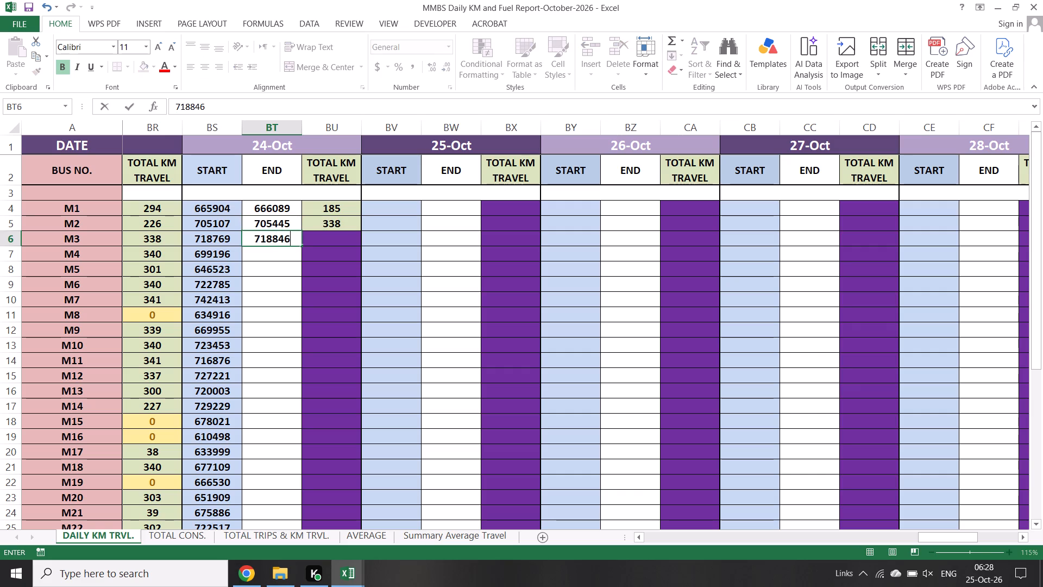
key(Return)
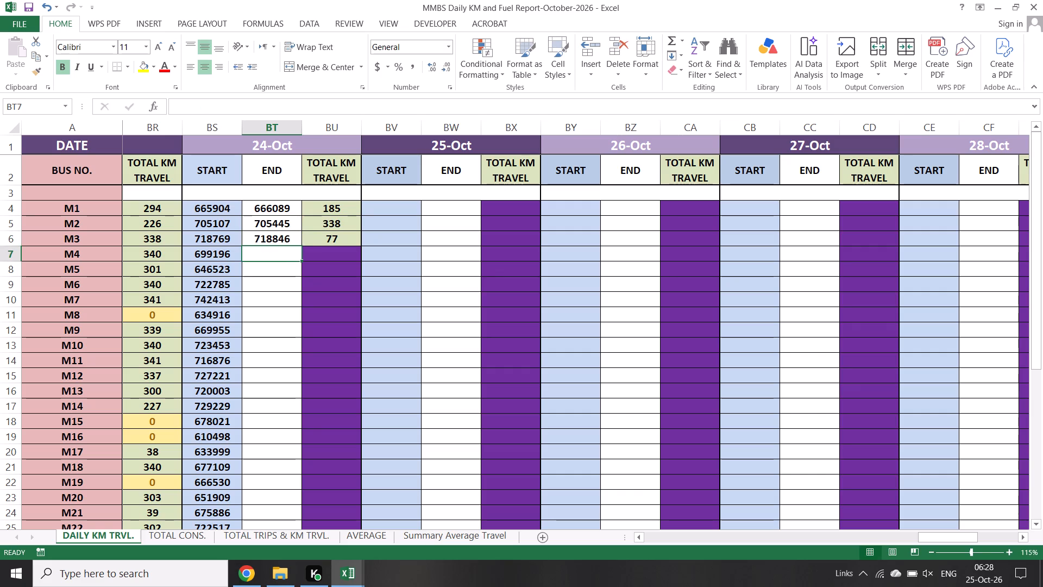
Enter the 24-Oct END readings for the following buses: M4 699534, M5 646862, M6 723126, M7 742754.
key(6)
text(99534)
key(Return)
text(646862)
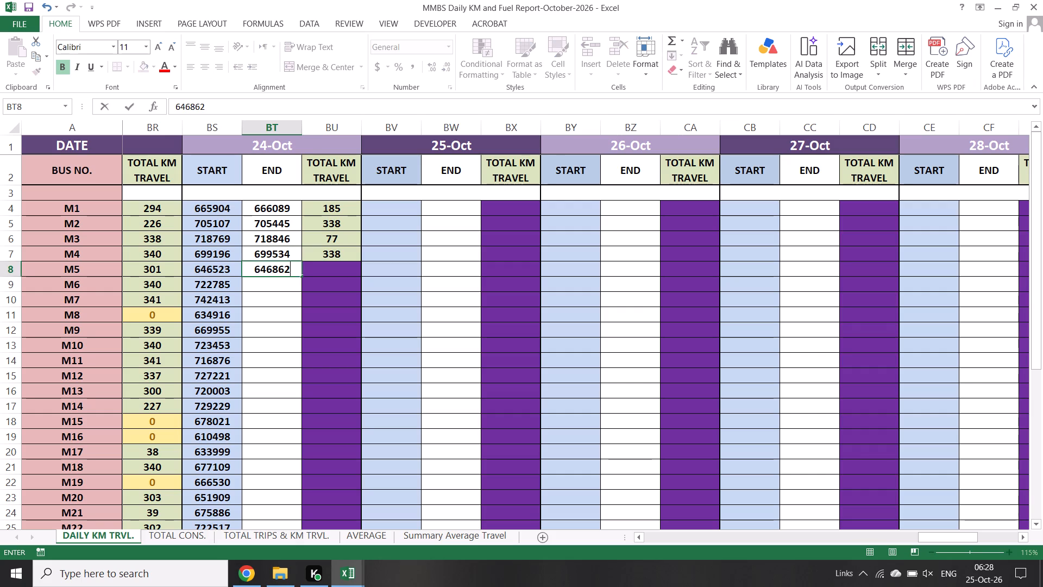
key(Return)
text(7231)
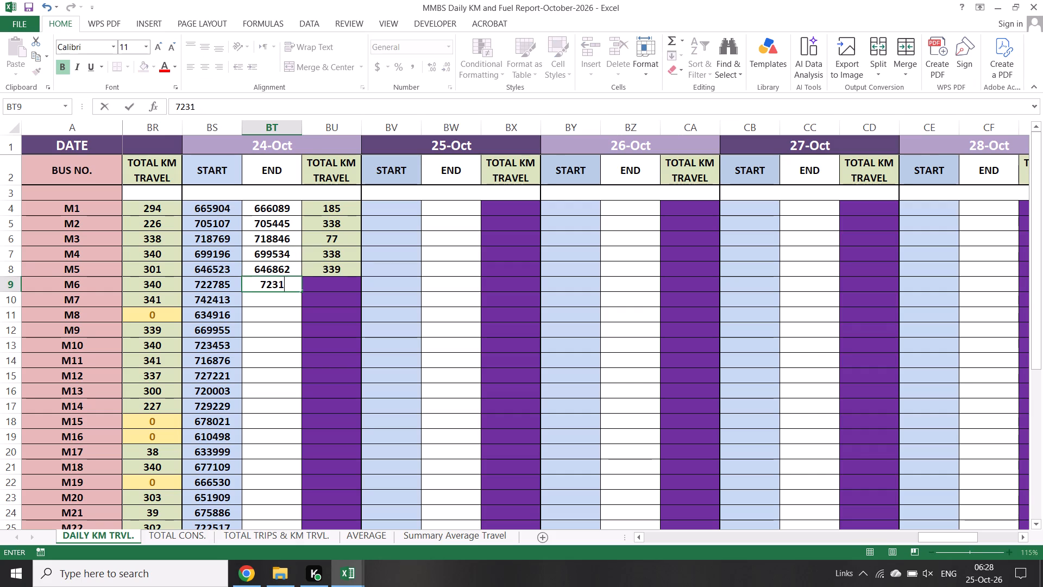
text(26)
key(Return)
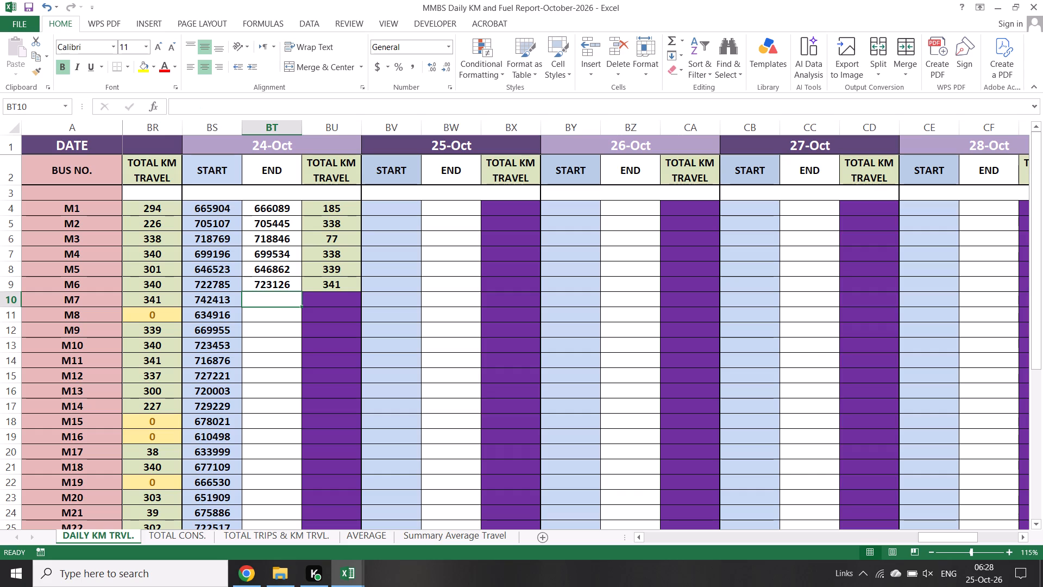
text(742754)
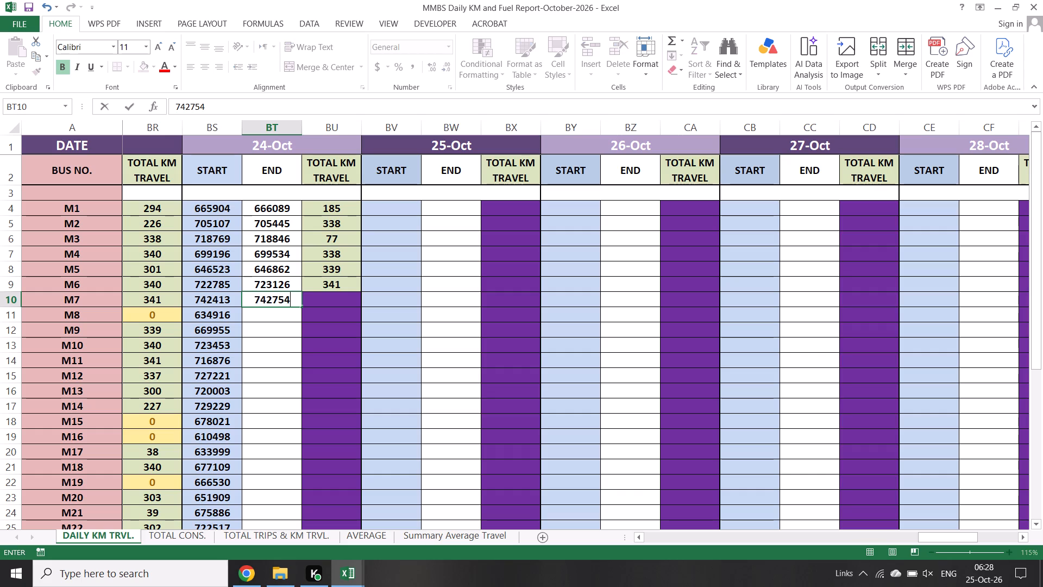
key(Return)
Skip M8 and enter the 24-Oct END readings: M9 670256, M10 723793, M11 717216, M12 727521.
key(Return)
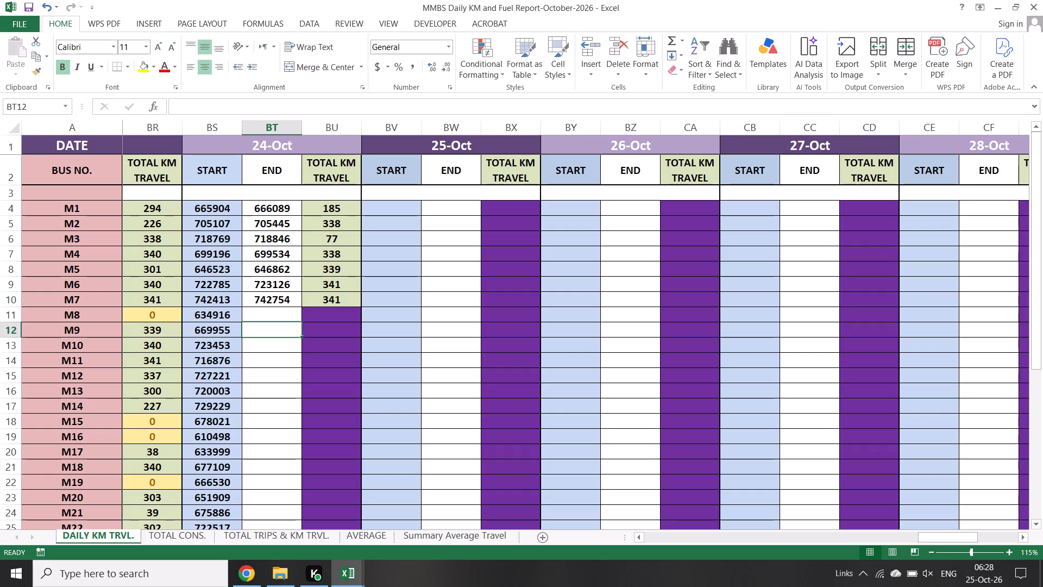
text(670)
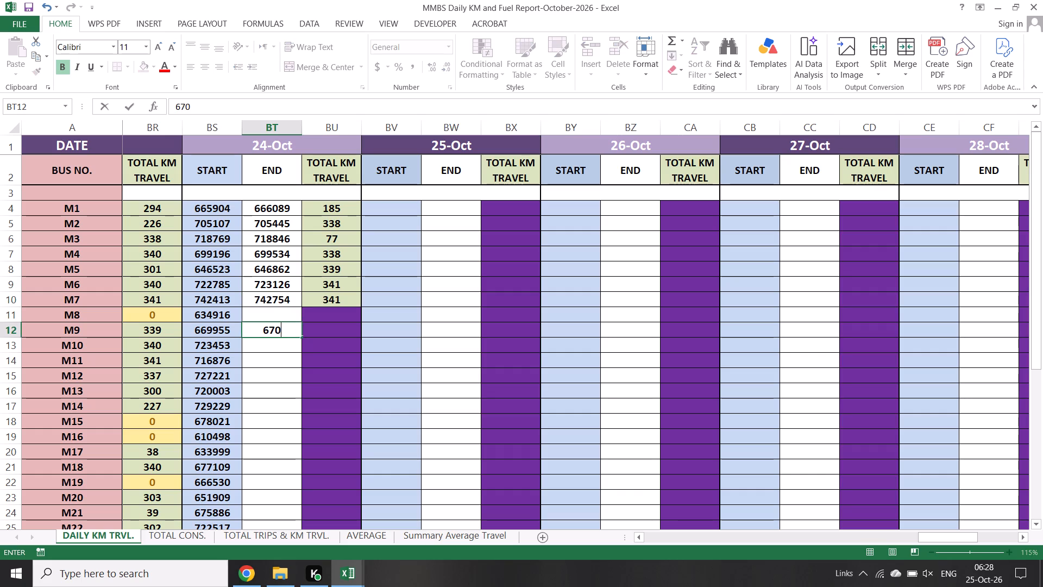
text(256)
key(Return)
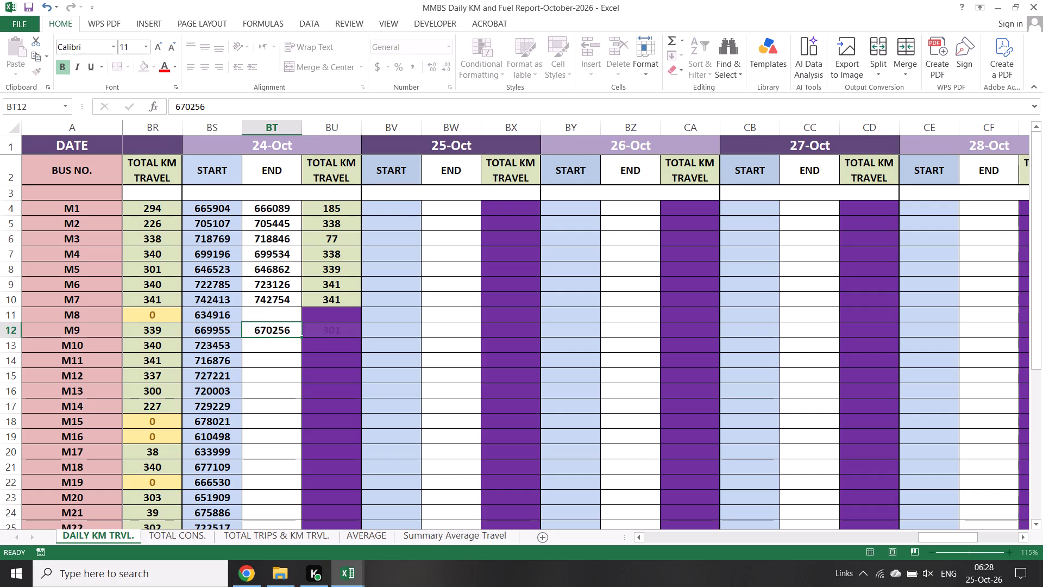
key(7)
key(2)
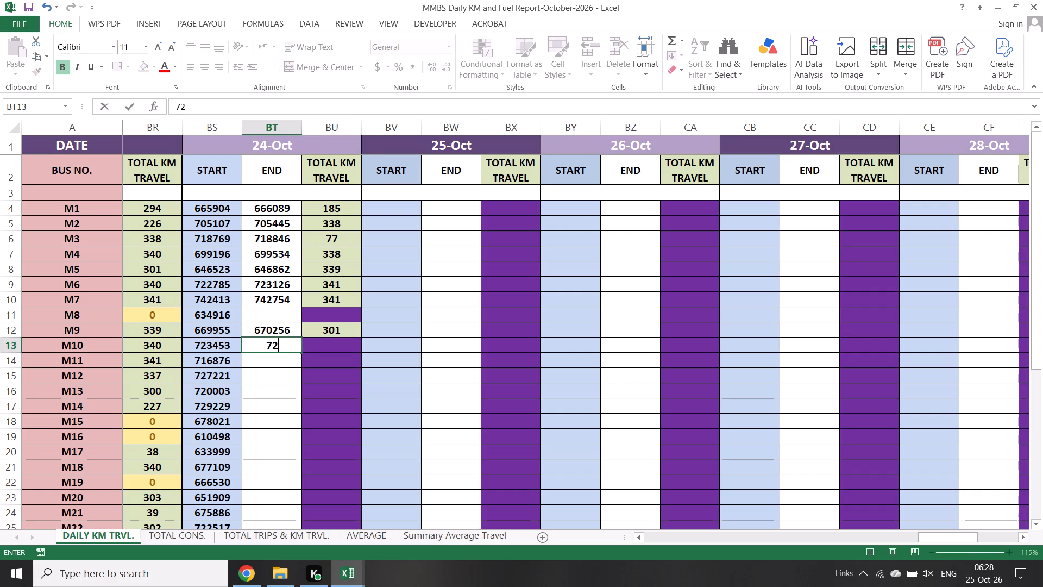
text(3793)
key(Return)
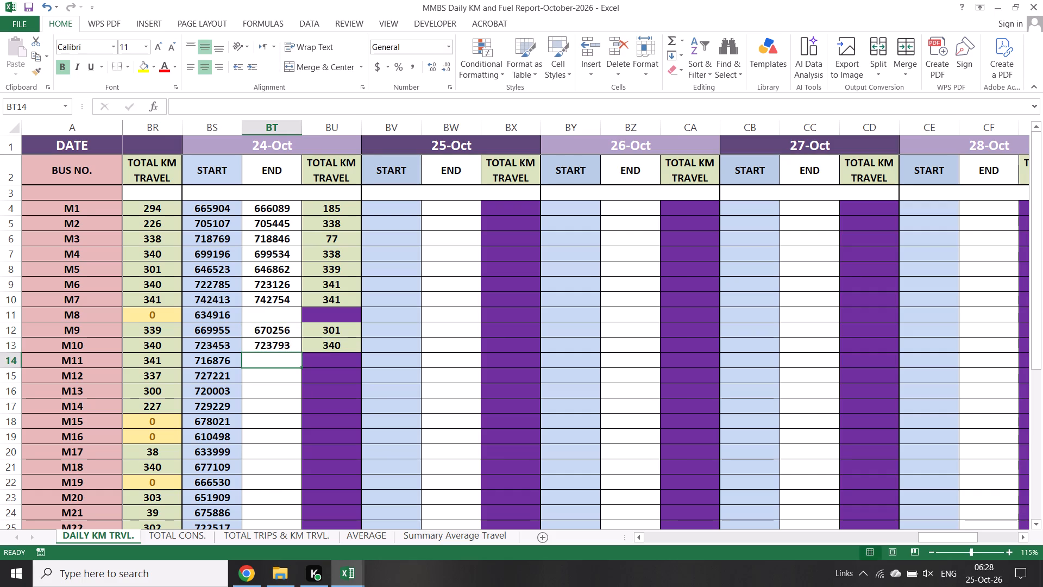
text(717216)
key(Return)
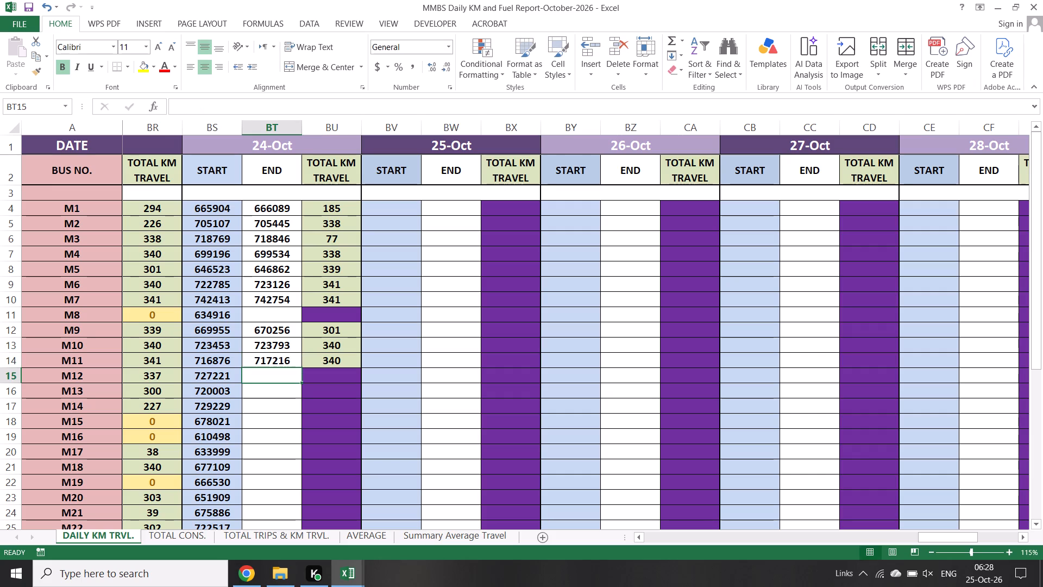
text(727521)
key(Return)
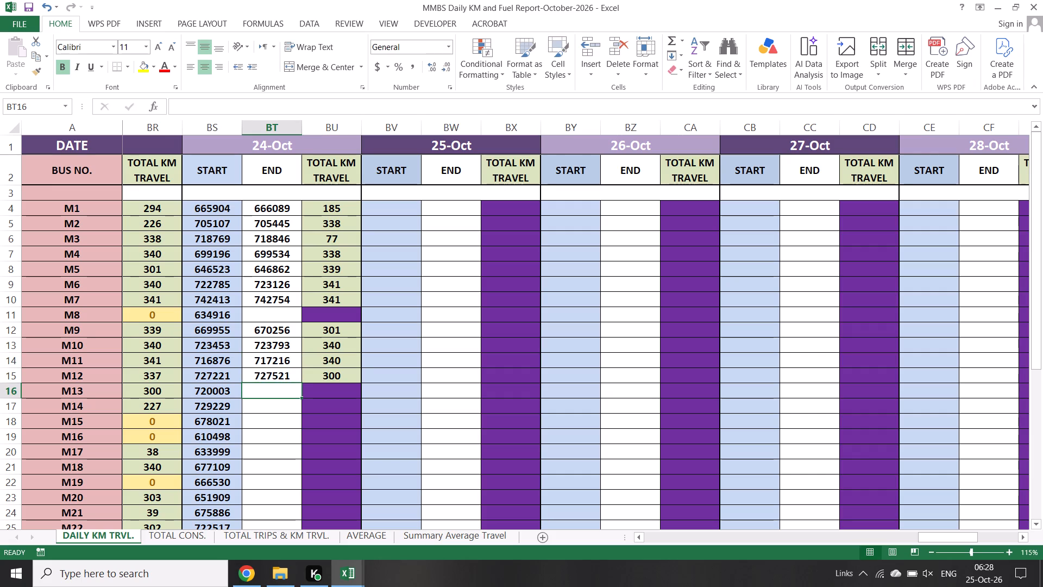
Enter the 24-Oct END readings M13 720302, M14 729532 and M17 634074, leaving M15 and M16 blank.
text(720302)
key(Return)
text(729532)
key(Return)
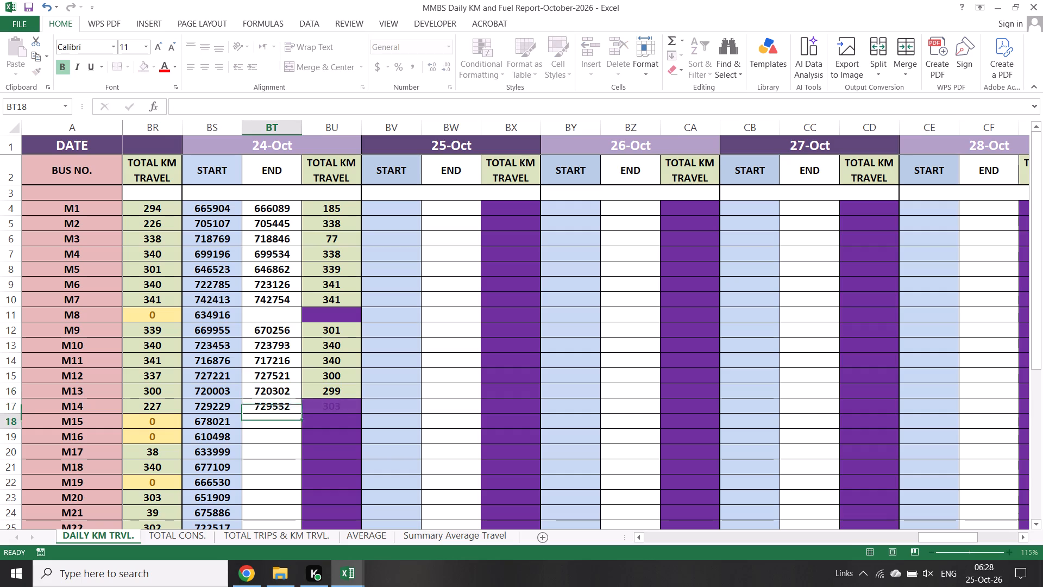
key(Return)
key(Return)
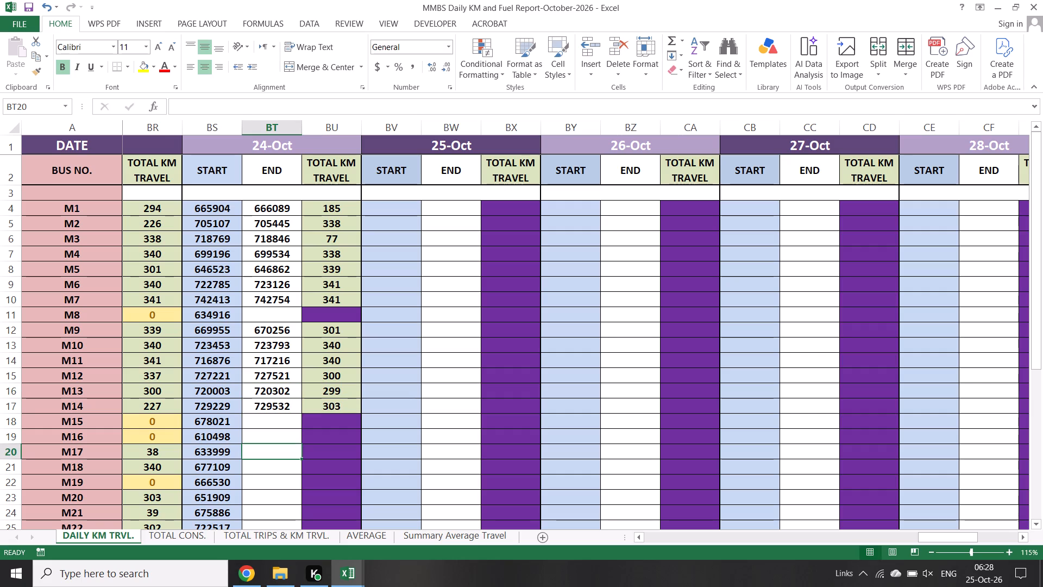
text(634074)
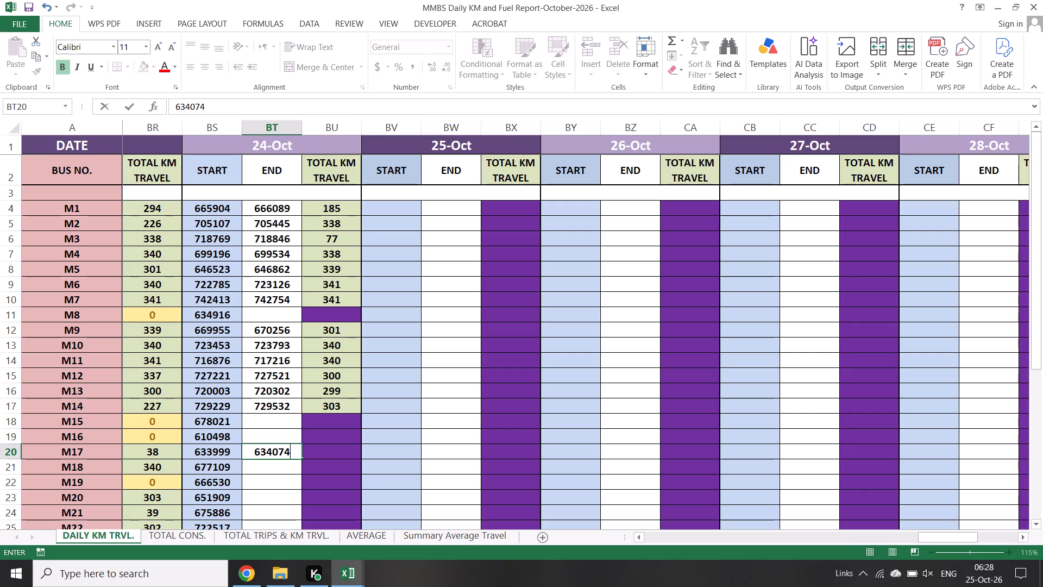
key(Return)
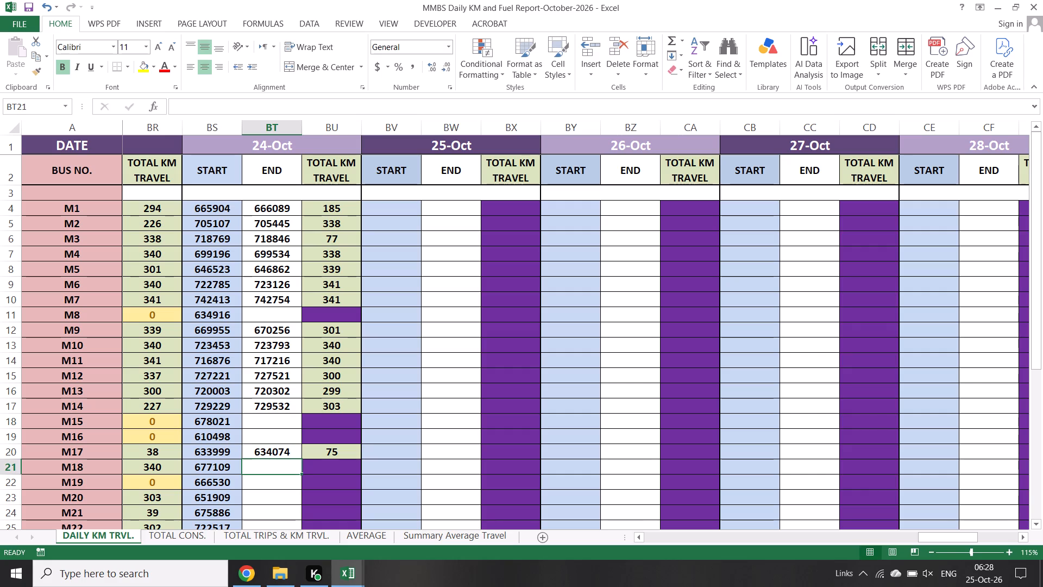
Re-enter M17's 24-Oct END reading as 634074.
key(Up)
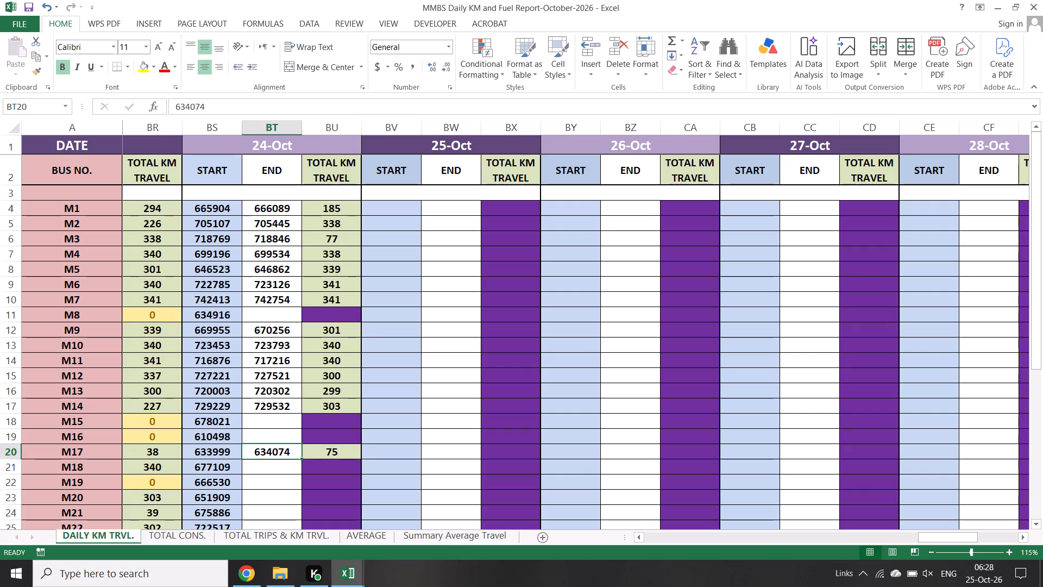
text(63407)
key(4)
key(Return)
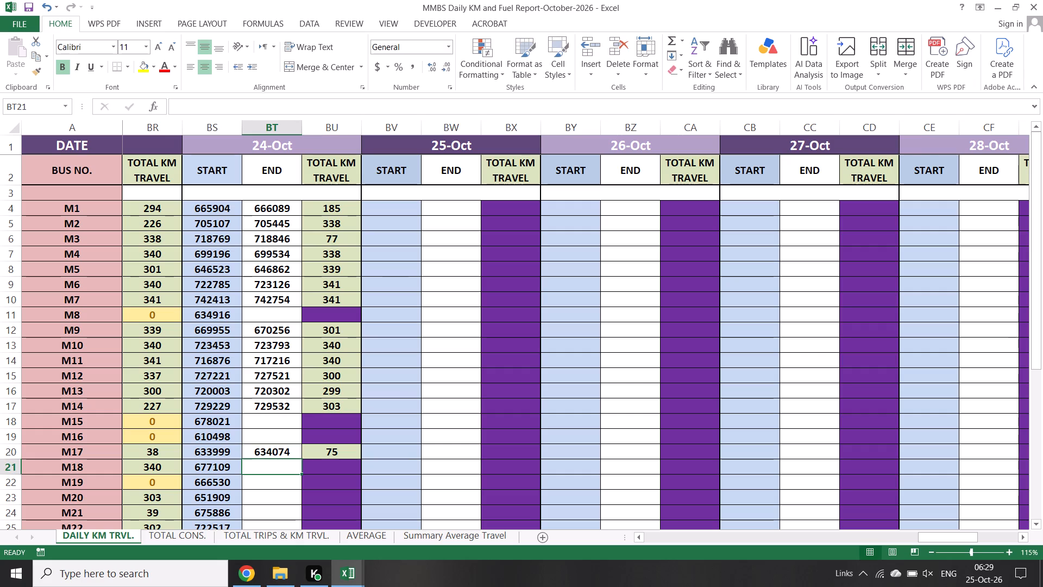
Leave M18 and M19 blank and enter the 24-Oct END readings: M20 652210, M21 675963, M22 722819, M23 682320.
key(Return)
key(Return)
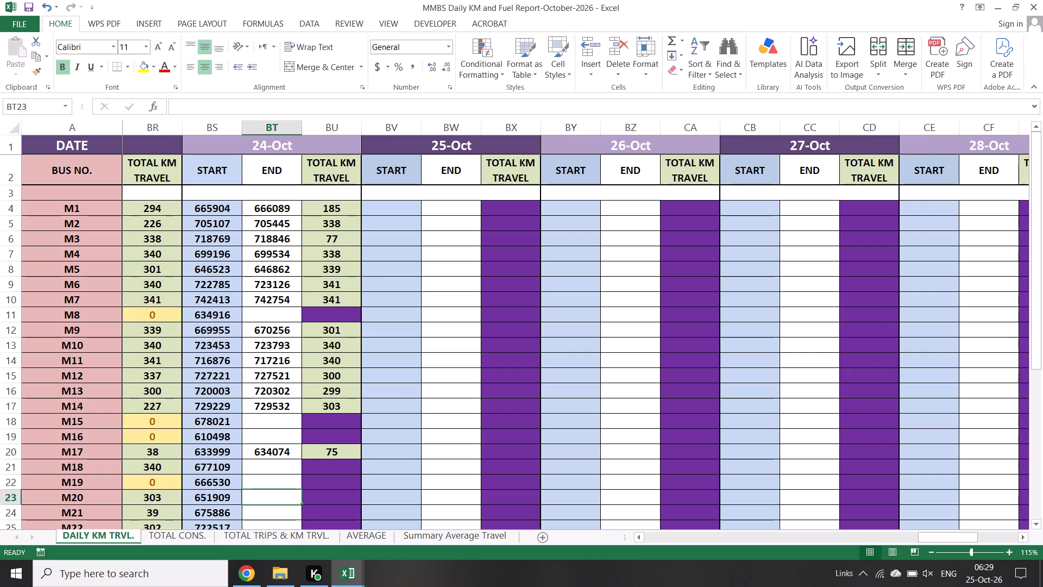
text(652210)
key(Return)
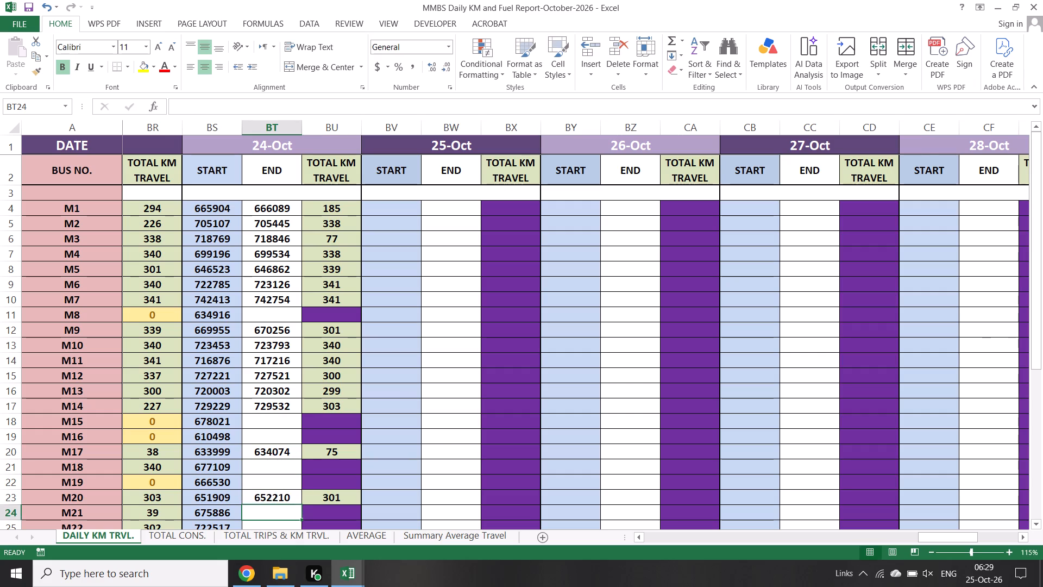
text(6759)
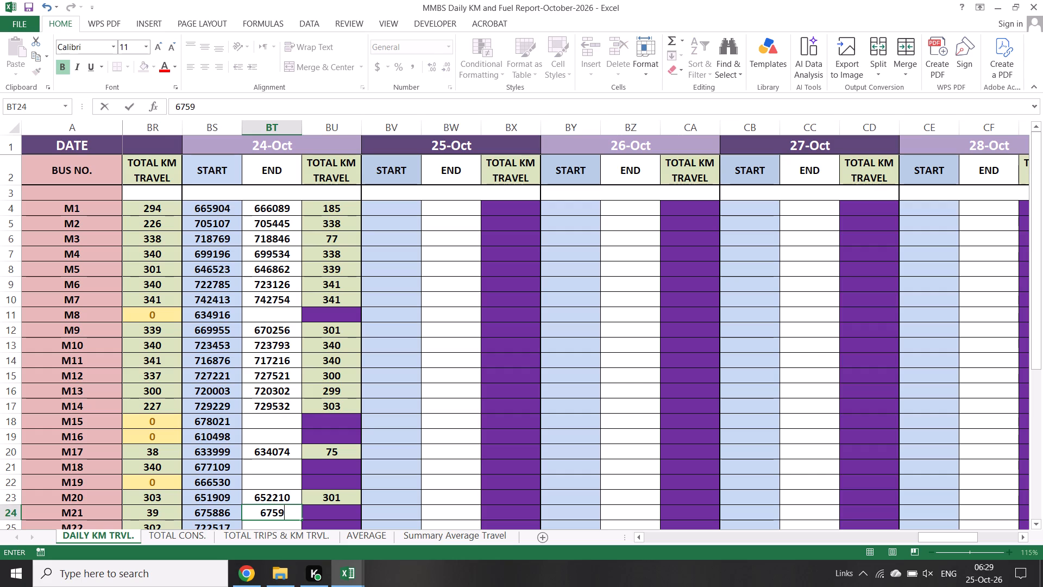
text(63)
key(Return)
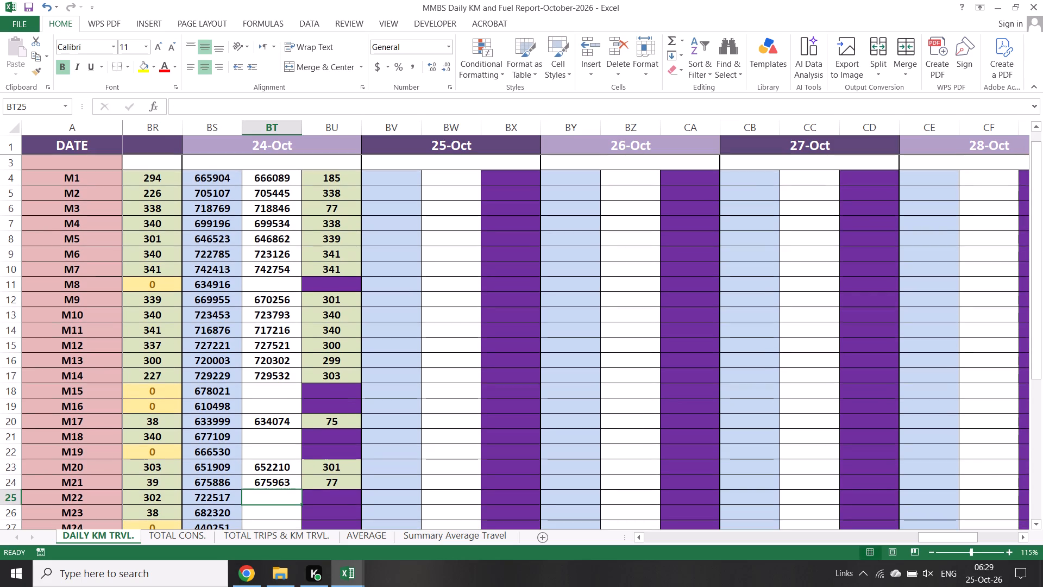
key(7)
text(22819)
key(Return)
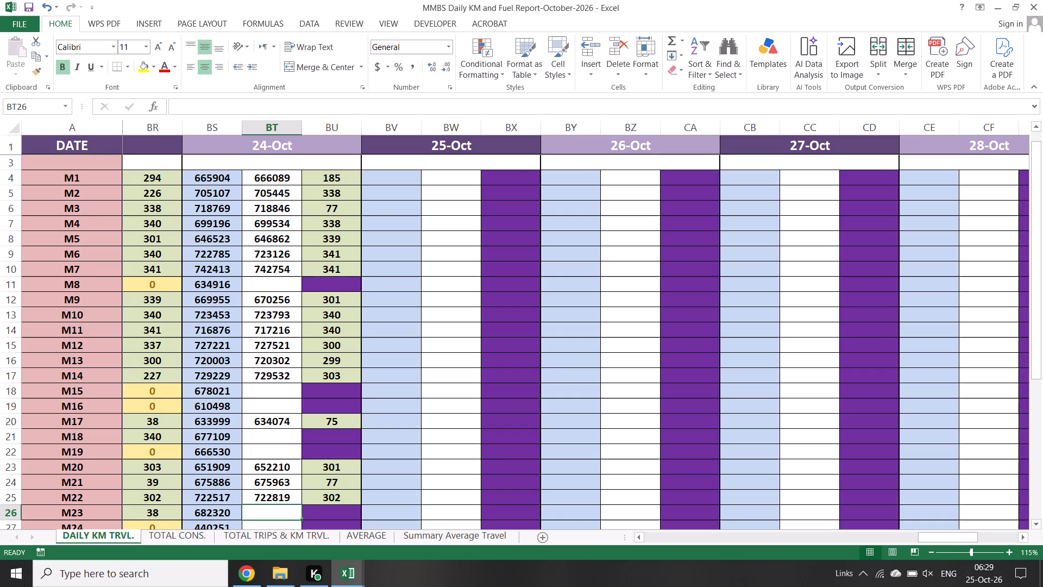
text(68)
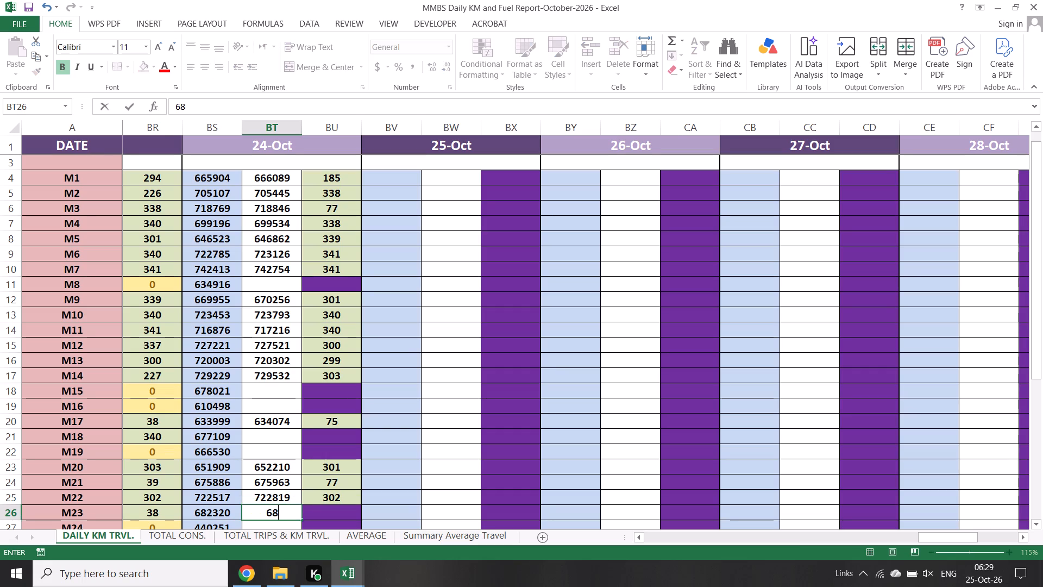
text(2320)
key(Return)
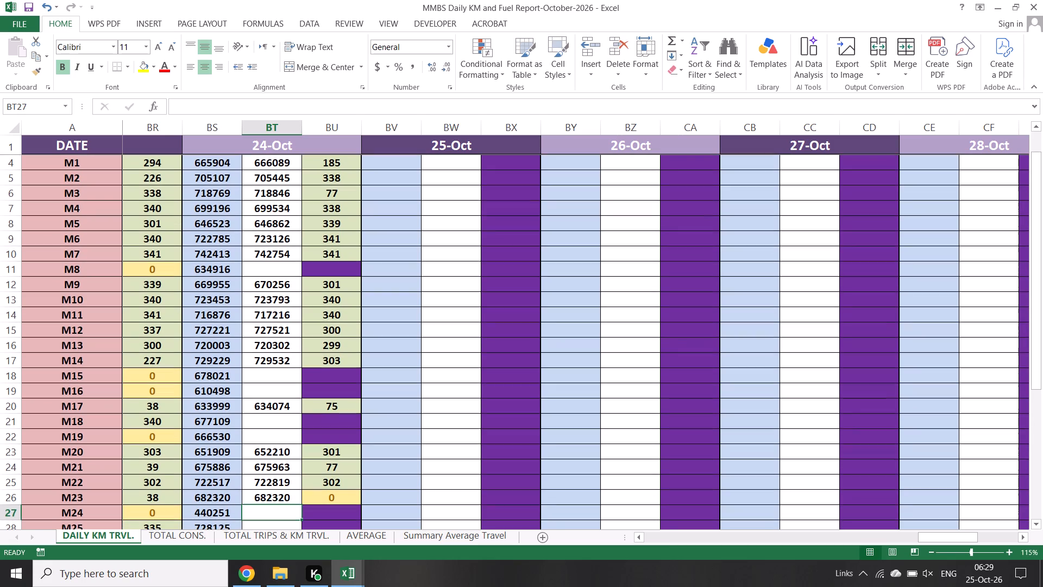
Enter the 24-Oct END readings M25 728462, M28 668467 and M31 697231, leaving M24, M26, M27, M29 and M30 blank.
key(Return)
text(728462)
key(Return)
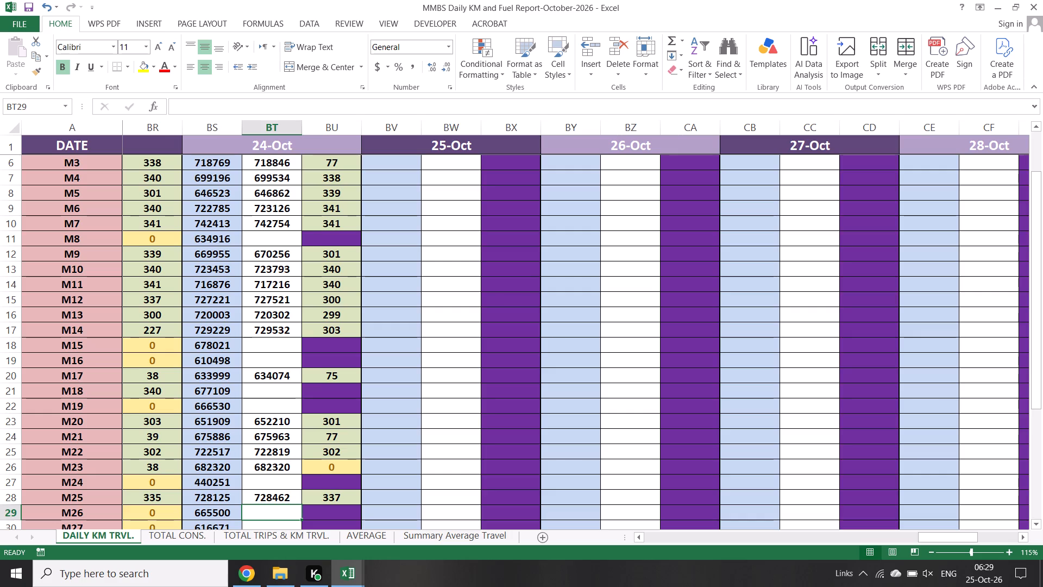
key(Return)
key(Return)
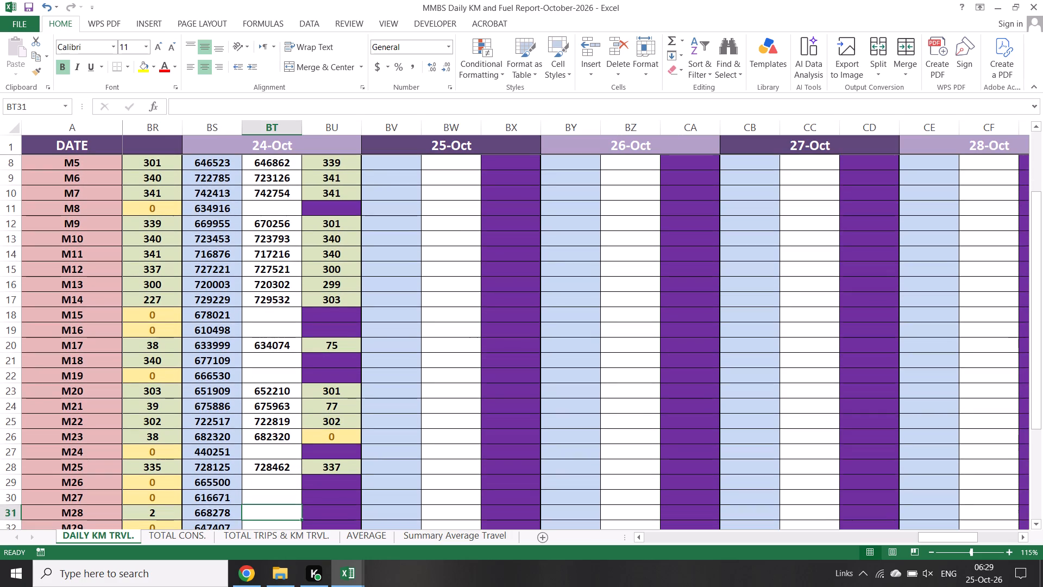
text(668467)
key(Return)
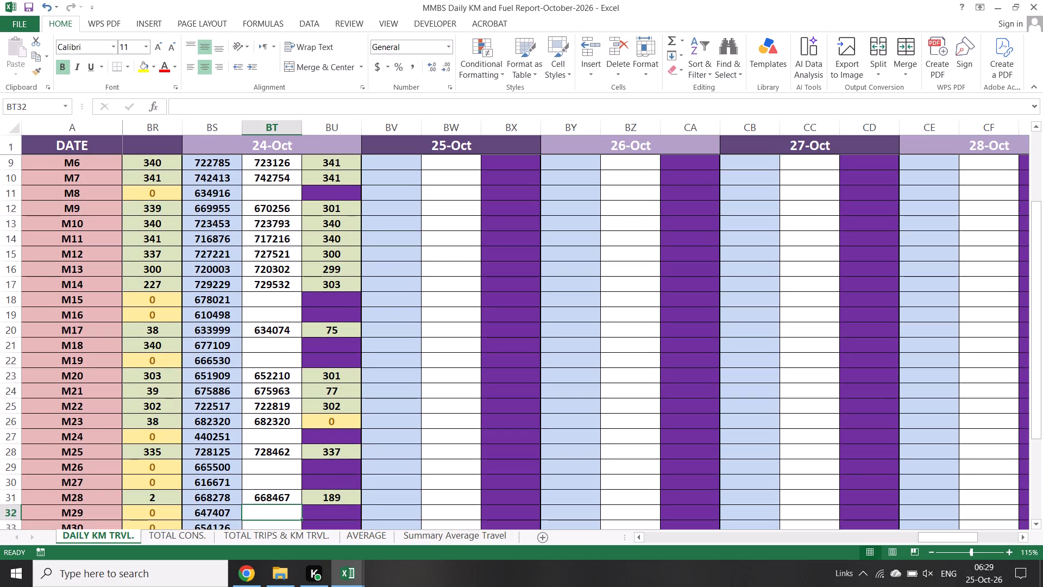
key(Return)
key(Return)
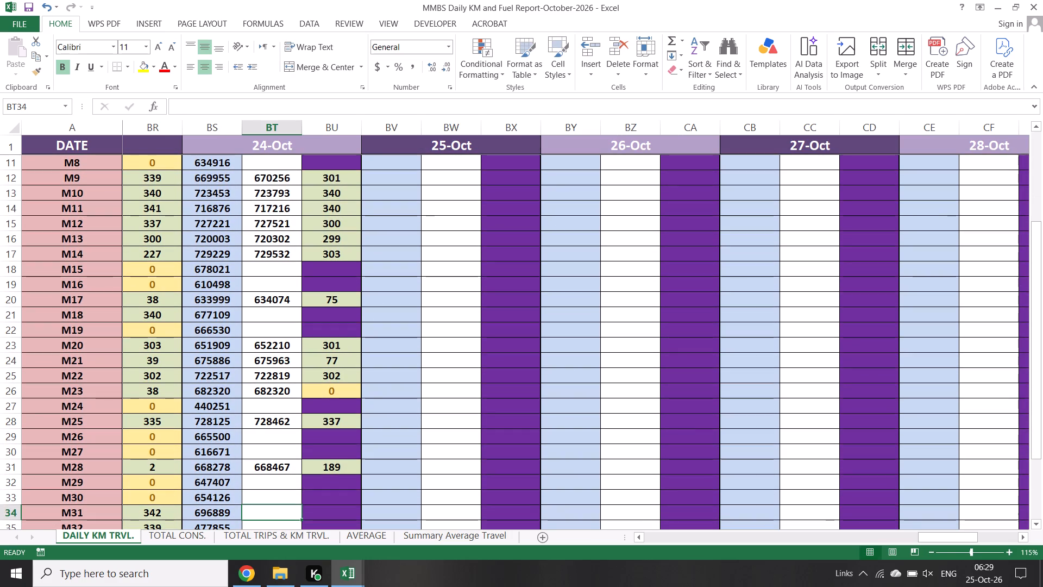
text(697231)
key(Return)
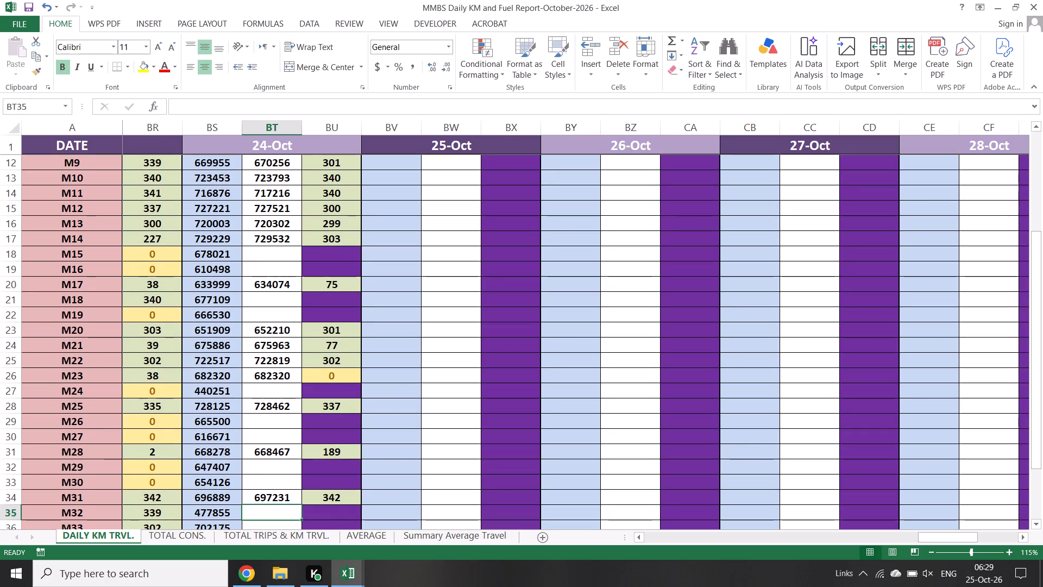
Enter the 24-Oct END readings for the last four buses: M32 478194, M33 702516, M34 713707, M35 669678.
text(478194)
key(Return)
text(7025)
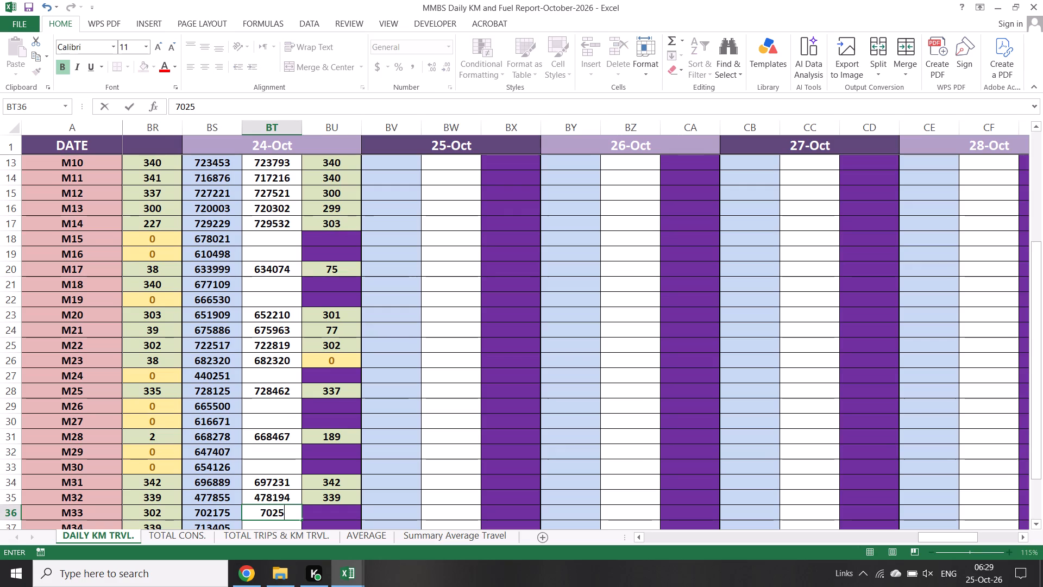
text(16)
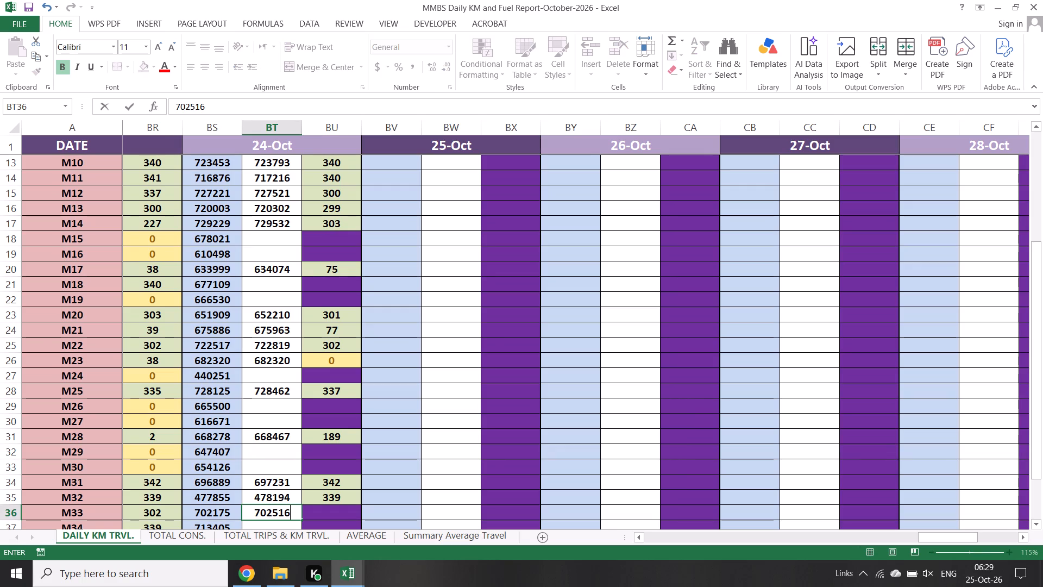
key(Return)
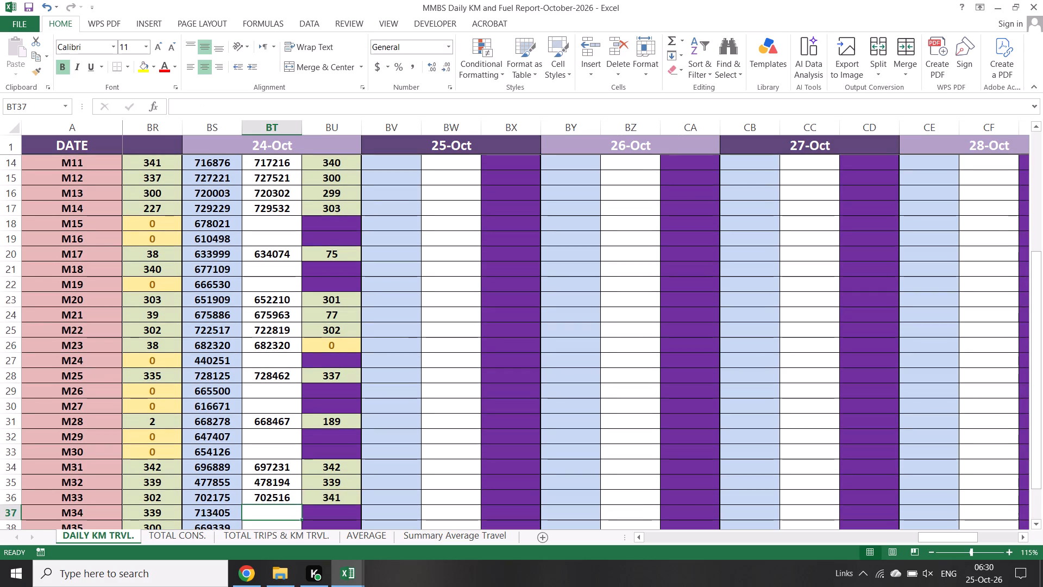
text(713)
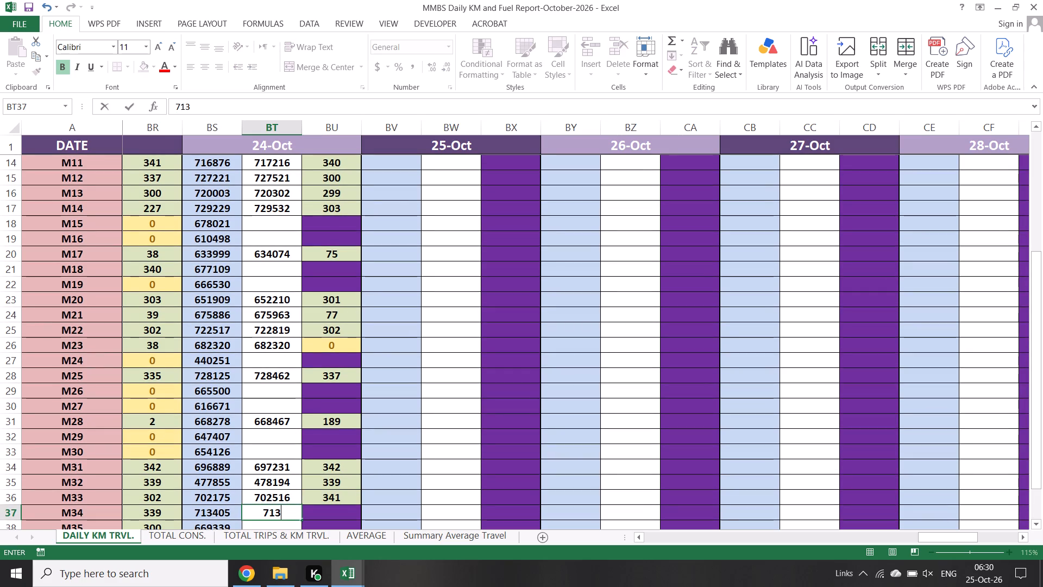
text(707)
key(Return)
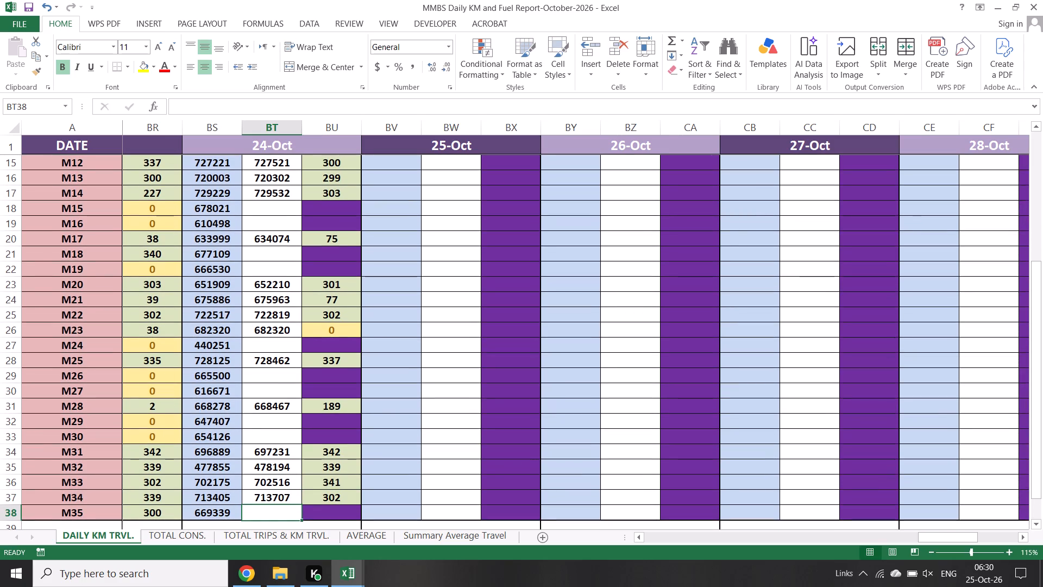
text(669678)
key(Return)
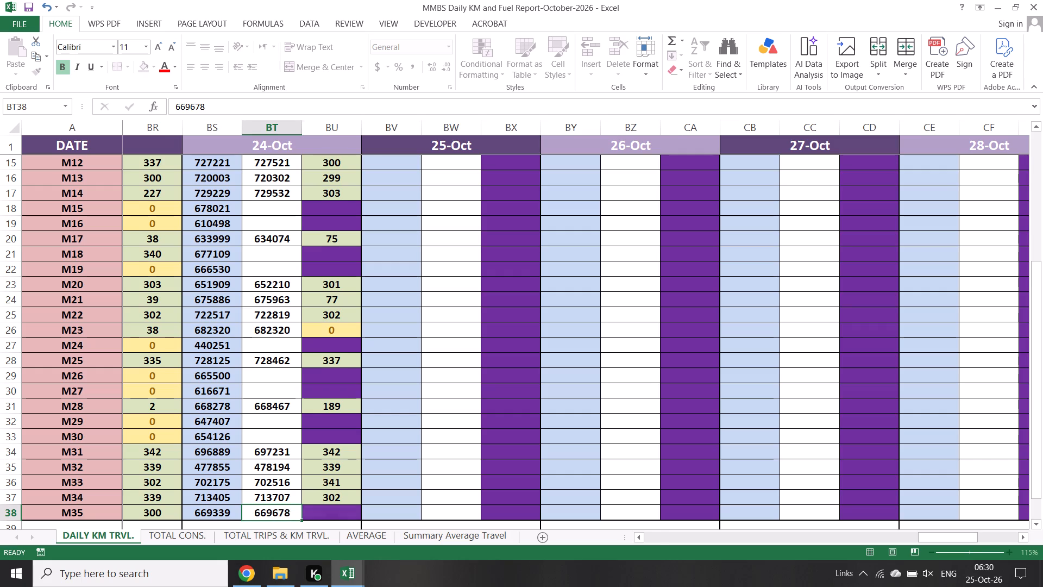
Go back to M8's blank 24-Oct END cell and save the workbook.
scroll(860, 246, up, 6)
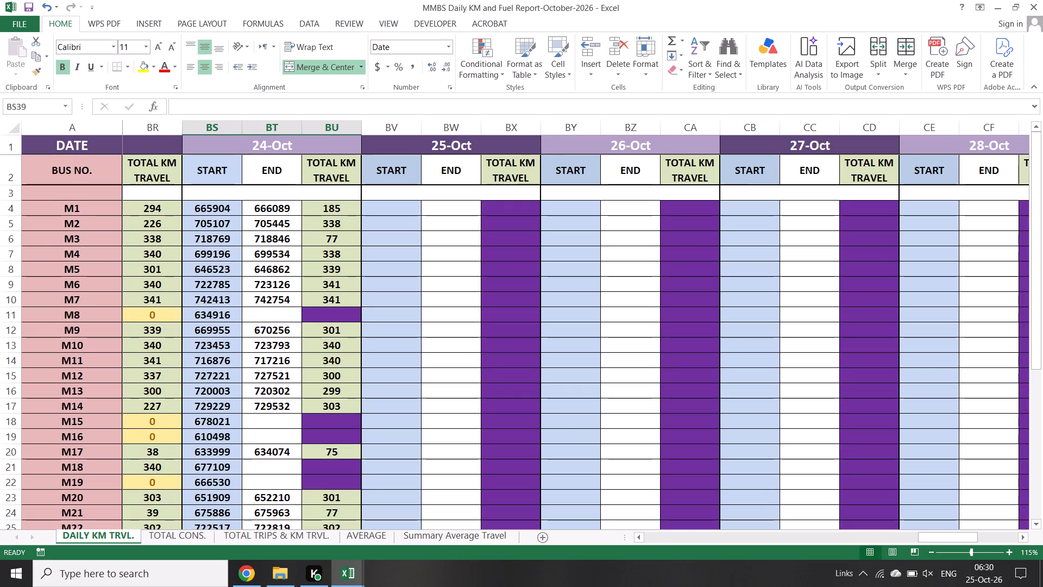
scroll(755, 283, up, 4)
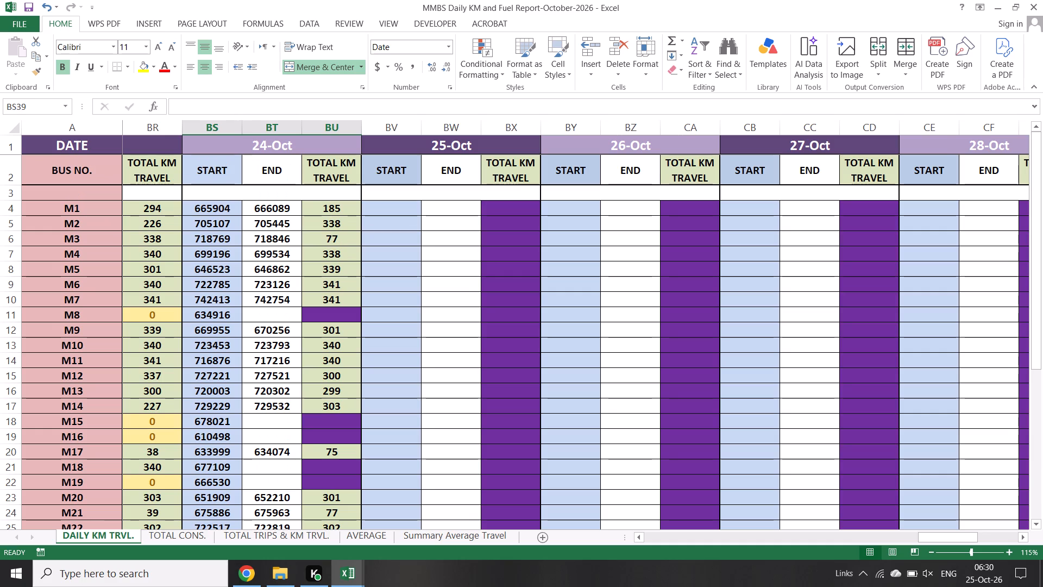
click(272, 309)
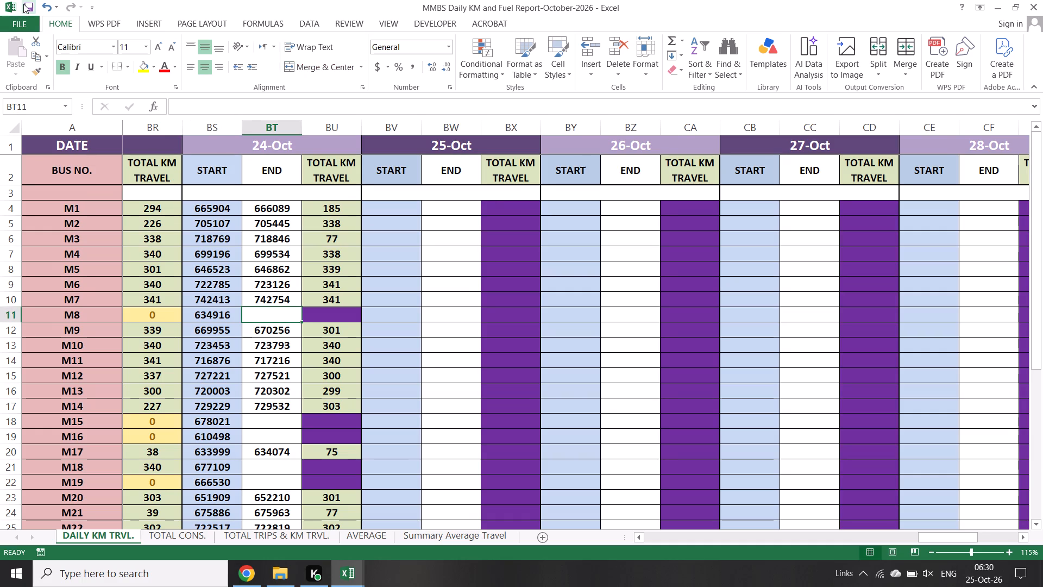
click(24, 4)
Fill in the skipped 24-Oct END readings: M8 634917, M15 678021, M16 610498.
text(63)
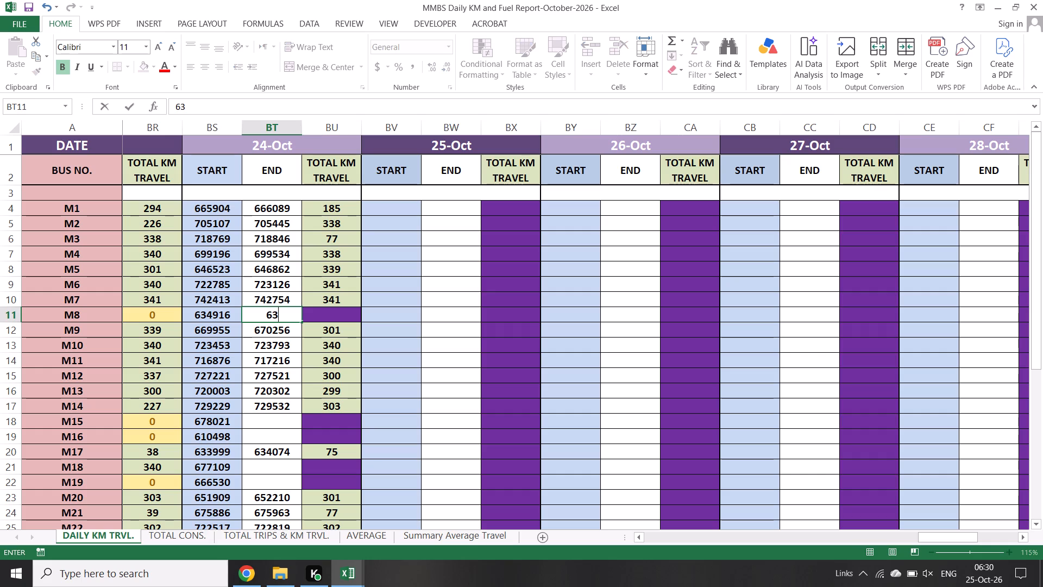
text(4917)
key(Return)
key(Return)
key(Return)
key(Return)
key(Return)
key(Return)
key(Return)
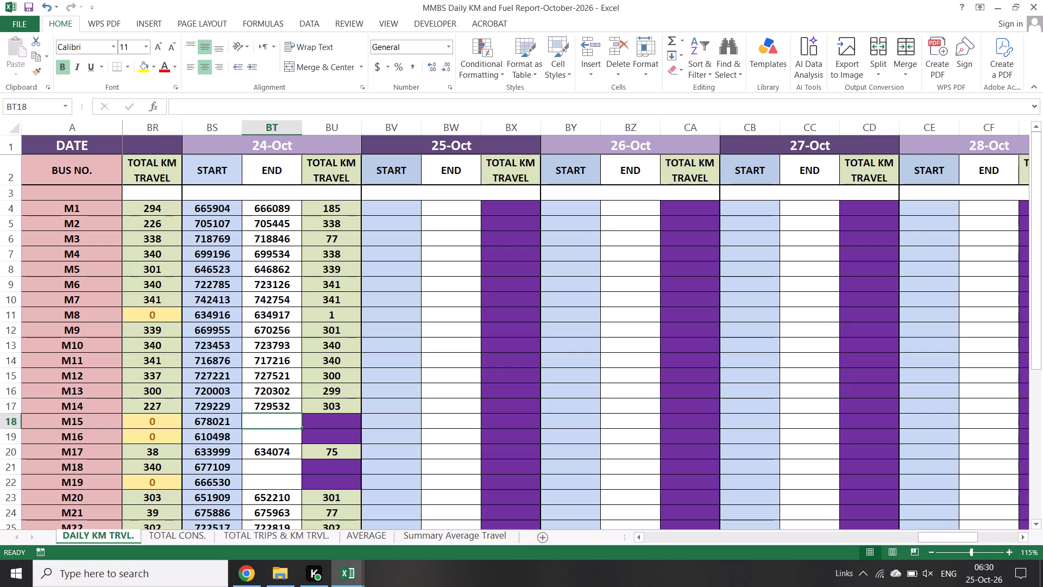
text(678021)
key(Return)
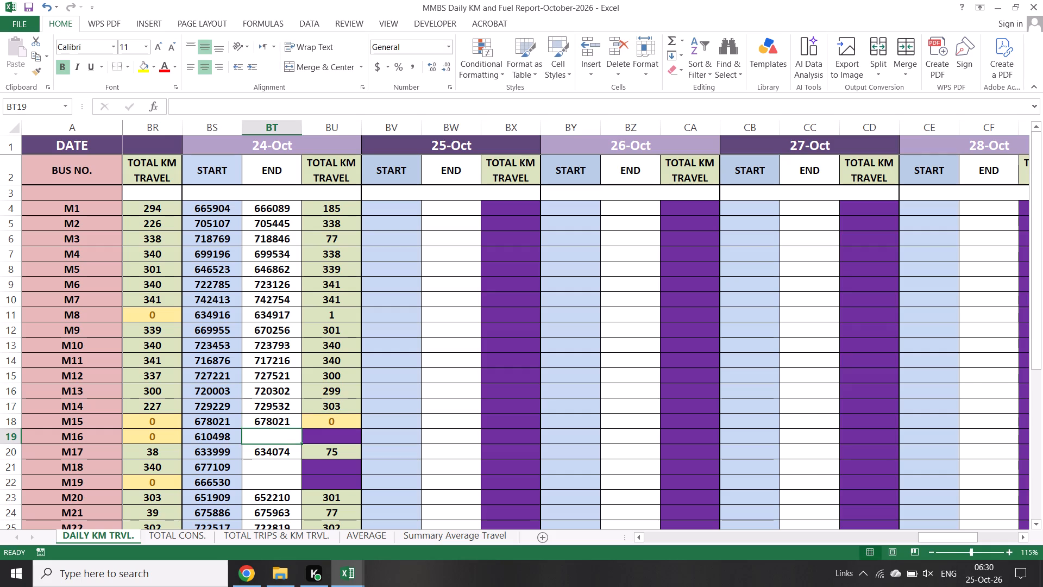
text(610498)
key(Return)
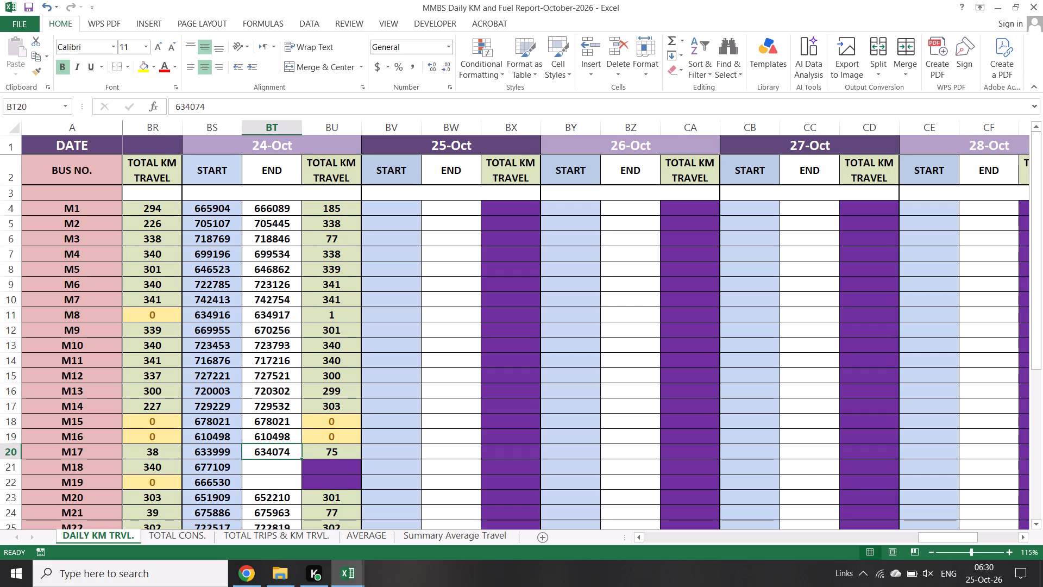
Fill in the skipped 24-Oct END readings M18 677412 and M19 666531.
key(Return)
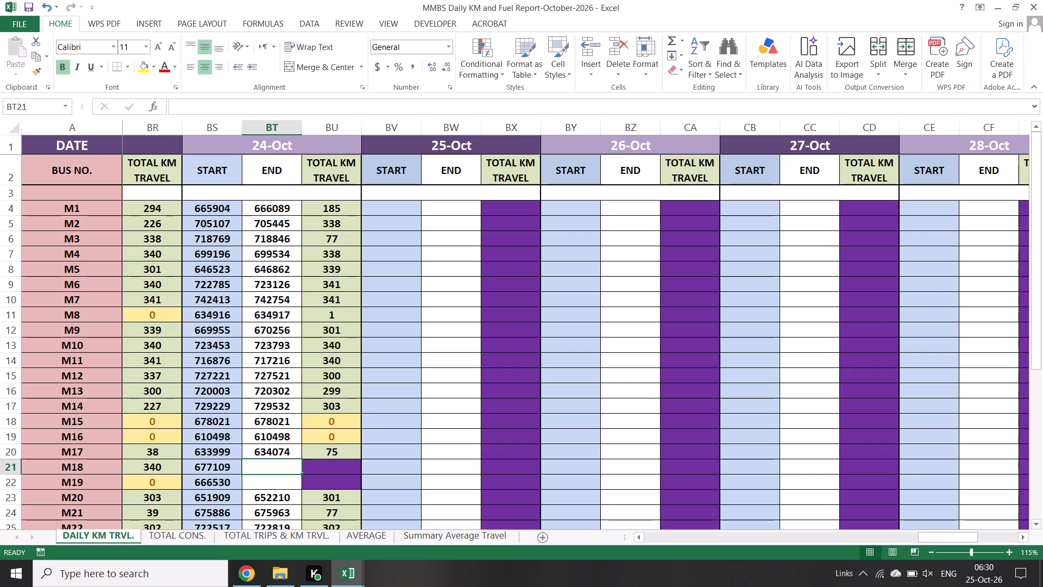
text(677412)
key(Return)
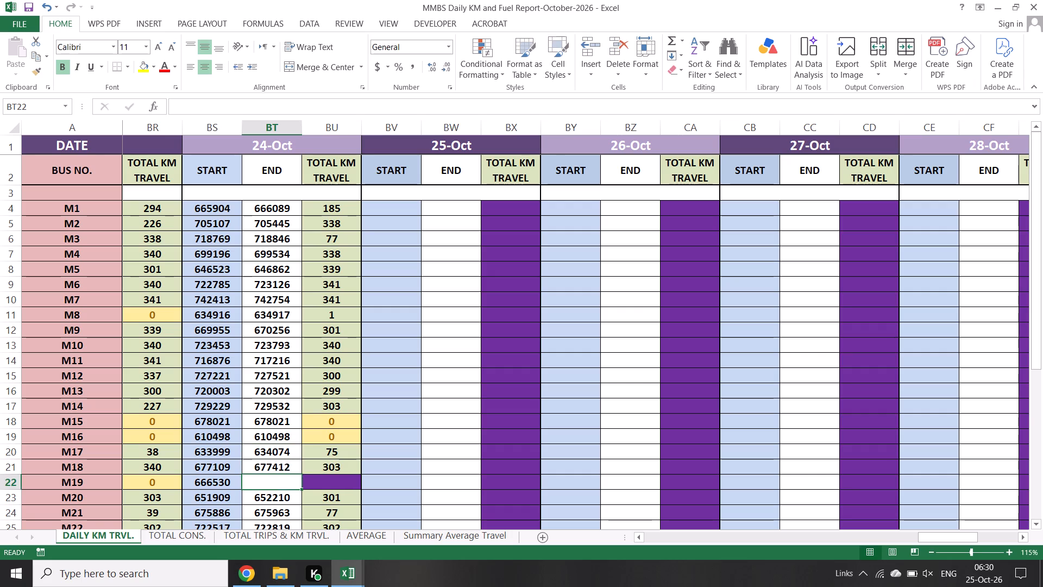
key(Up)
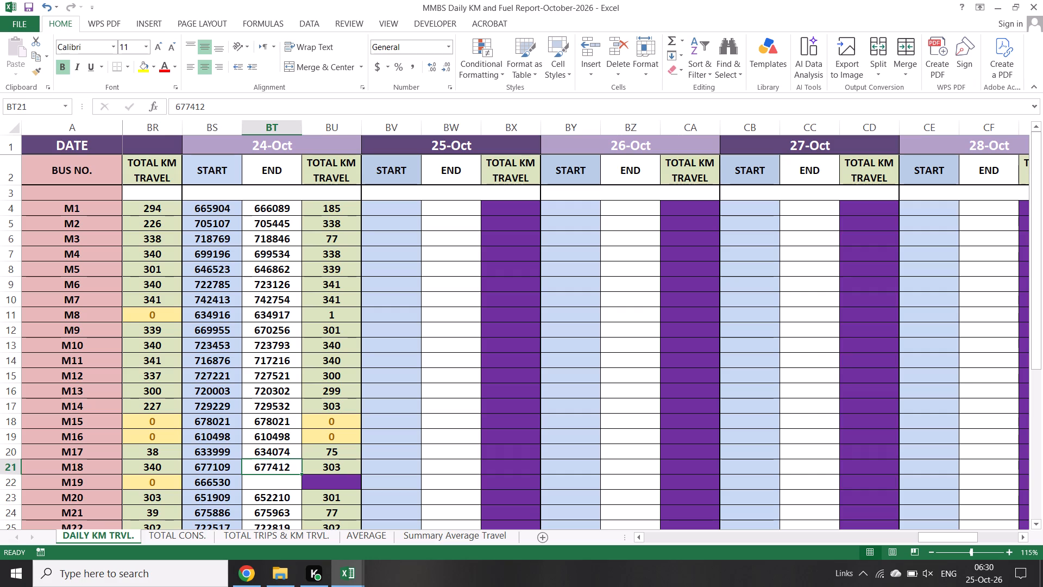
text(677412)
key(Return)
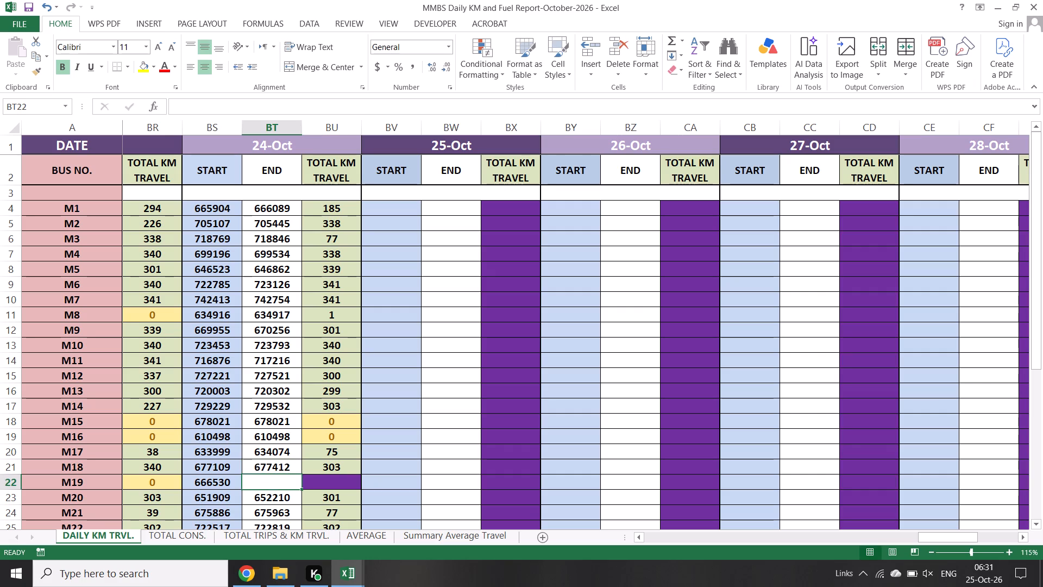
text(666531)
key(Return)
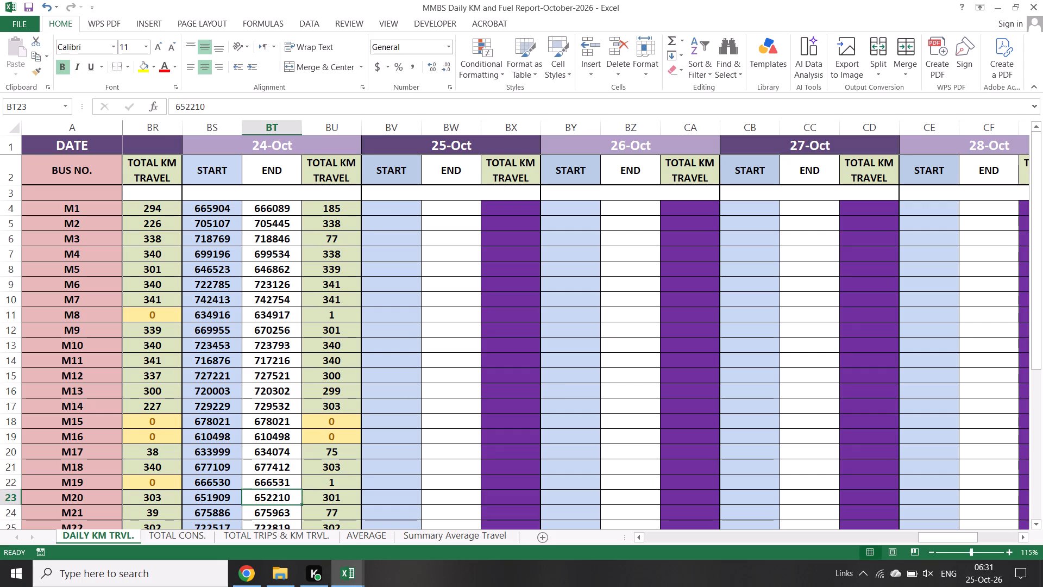
Fill in the skipped 24-Oct END reading for M24: 440253.
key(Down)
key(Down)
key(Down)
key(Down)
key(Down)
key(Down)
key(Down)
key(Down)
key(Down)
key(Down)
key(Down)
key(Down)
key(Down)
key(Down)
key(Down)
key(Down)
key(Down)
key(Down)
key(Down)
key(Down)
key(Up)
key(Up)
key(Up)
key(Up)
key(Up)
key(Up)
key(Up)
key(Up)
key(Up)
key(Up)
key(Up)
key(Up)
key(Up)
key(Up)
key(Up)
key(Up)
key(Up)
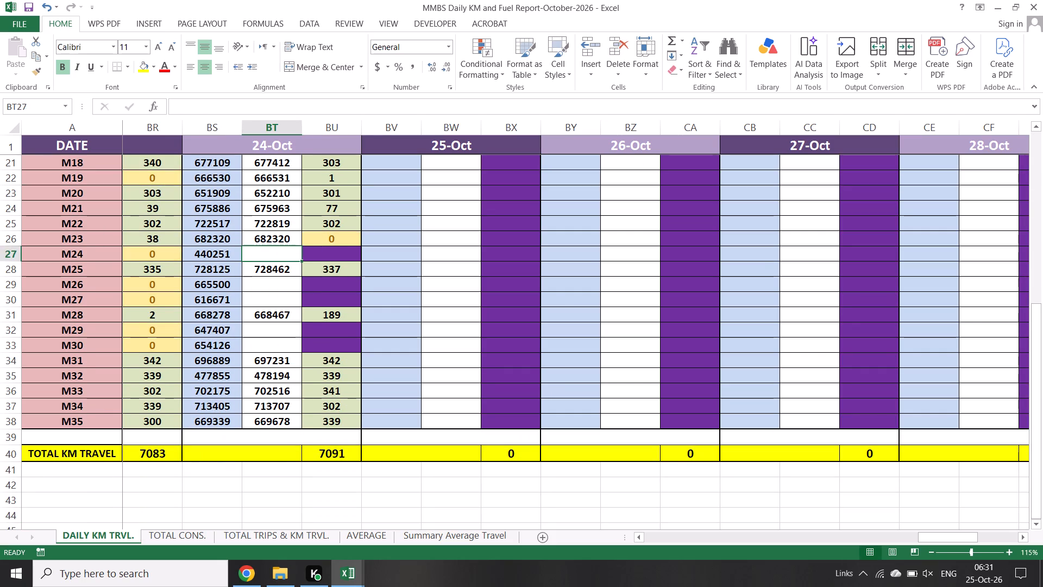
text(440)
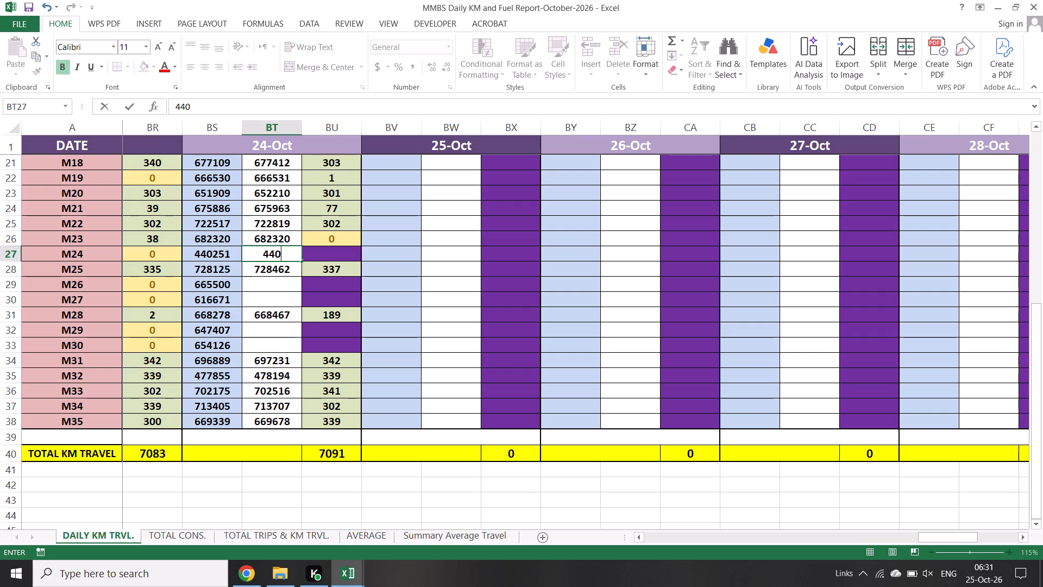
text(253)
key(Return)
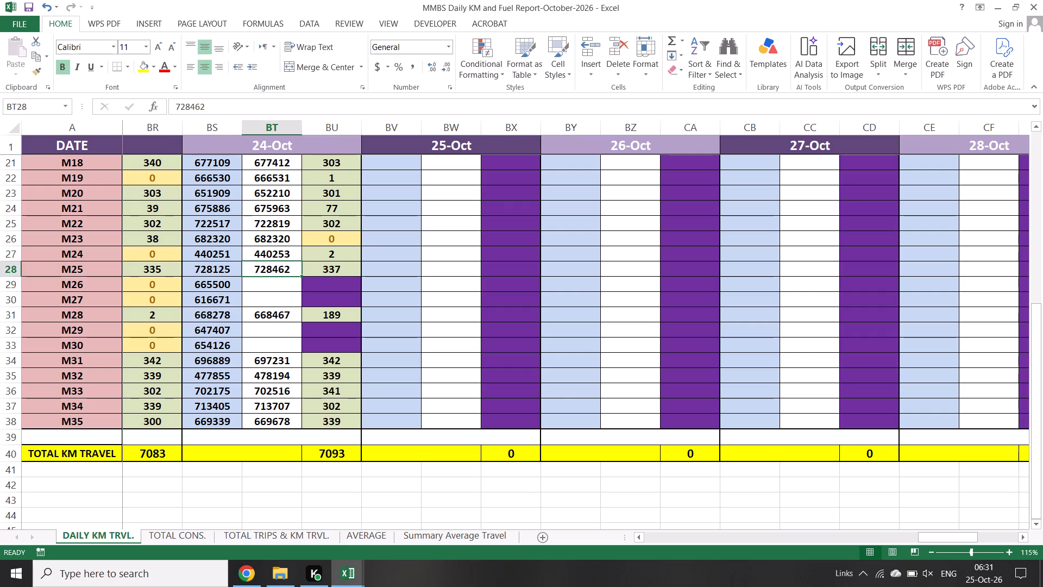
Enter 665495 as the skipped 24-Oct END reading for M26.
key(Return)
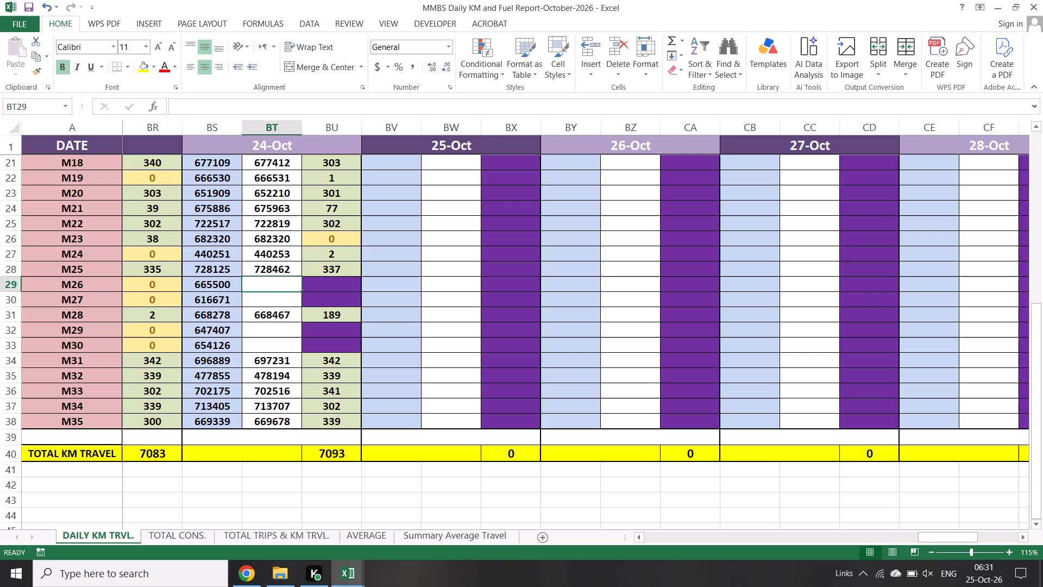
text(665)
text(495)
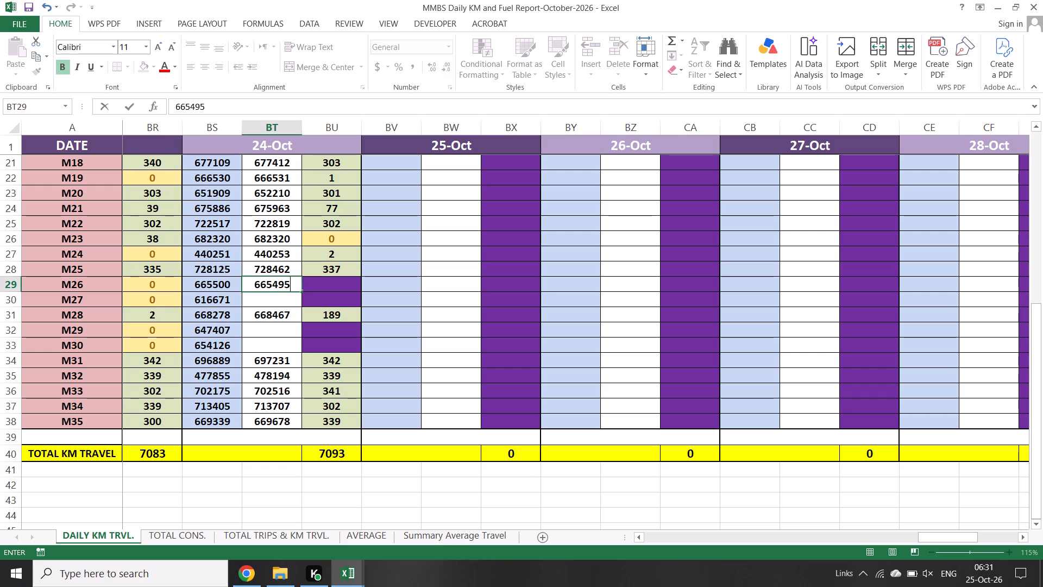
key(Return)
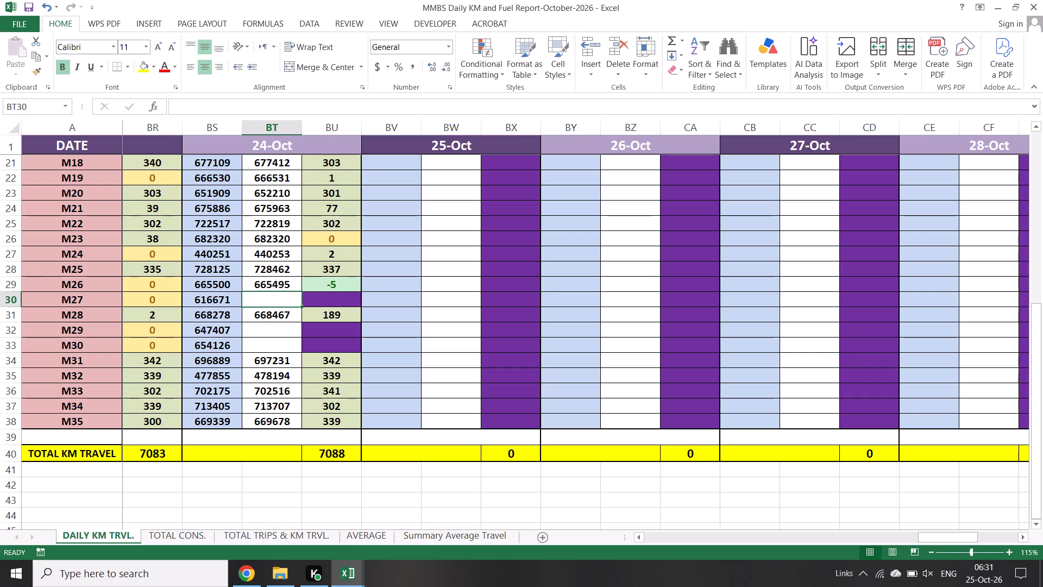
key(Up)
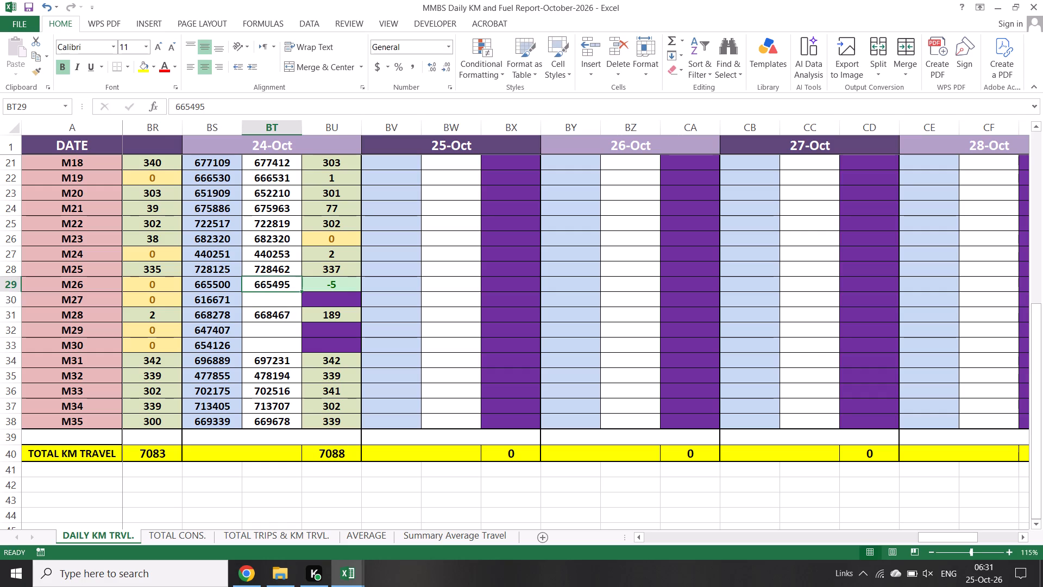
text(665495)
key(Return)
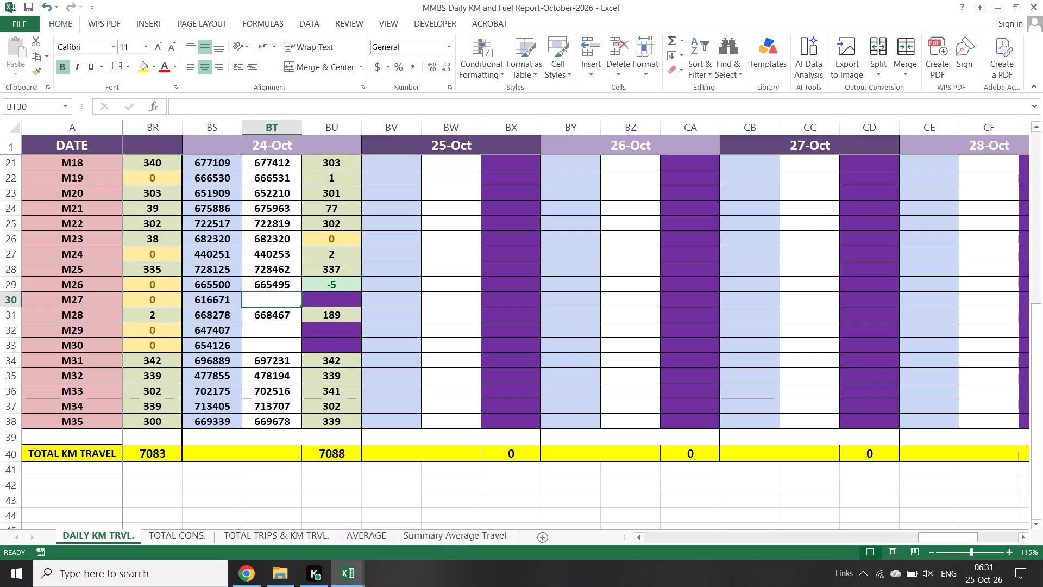
Fill in the skipped 24-Oct END readings: M27 616671, M29 647407, M30 654127.
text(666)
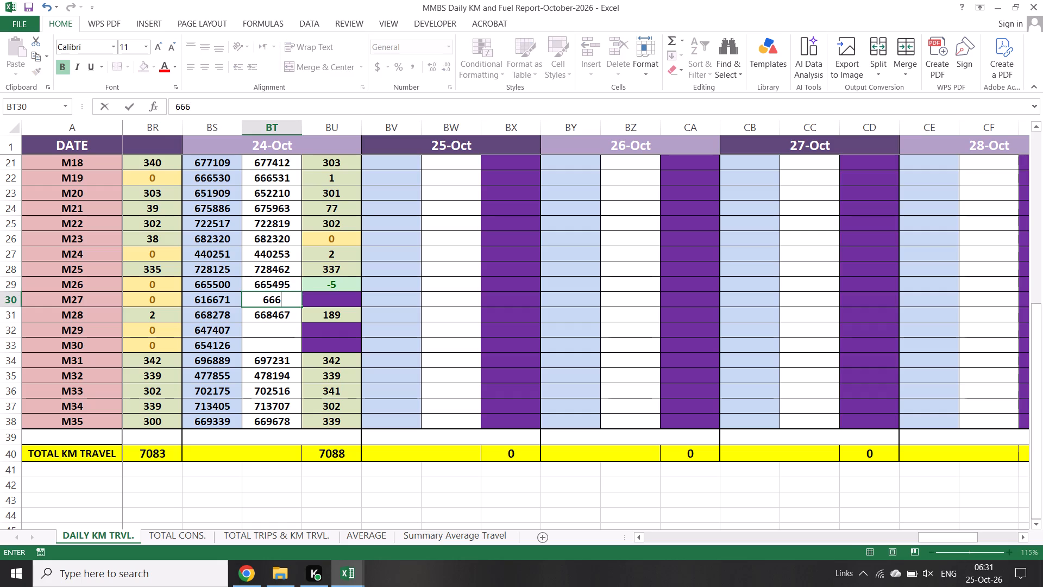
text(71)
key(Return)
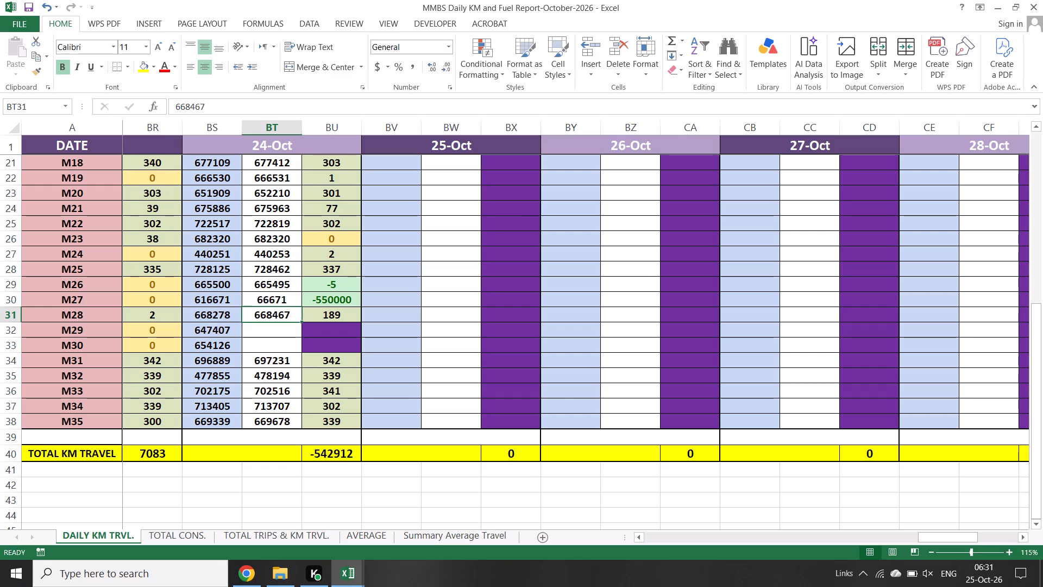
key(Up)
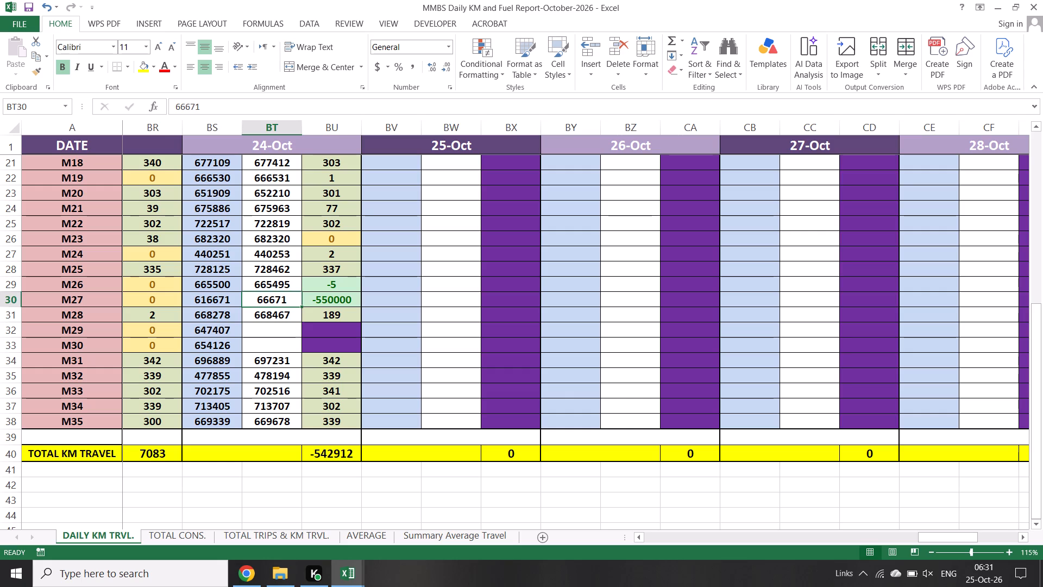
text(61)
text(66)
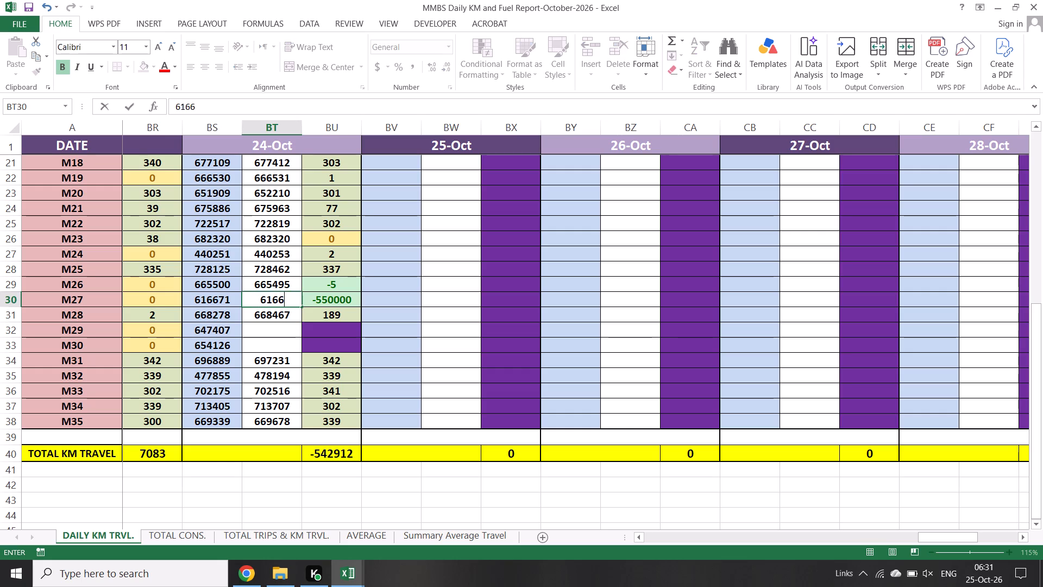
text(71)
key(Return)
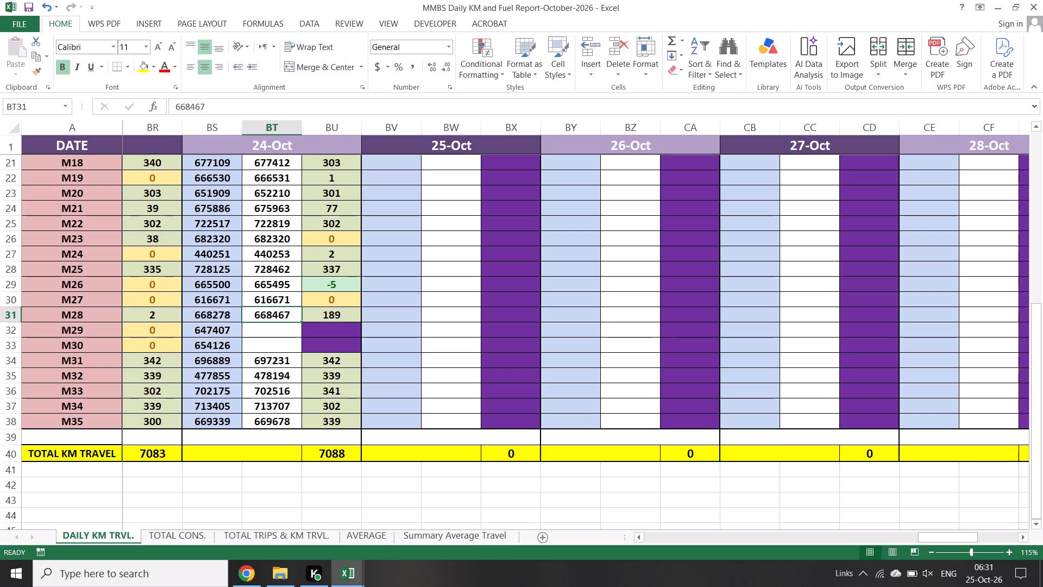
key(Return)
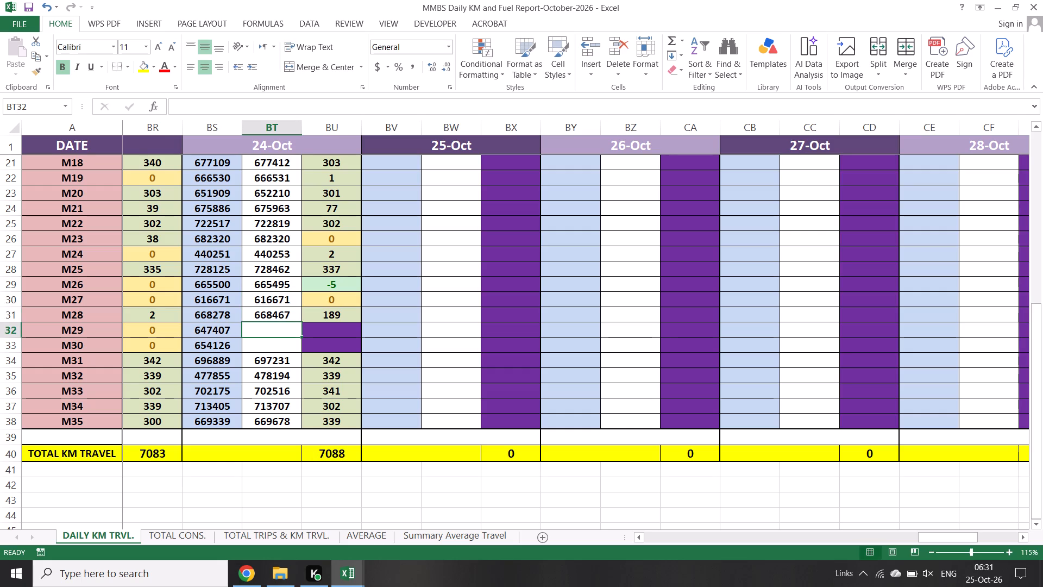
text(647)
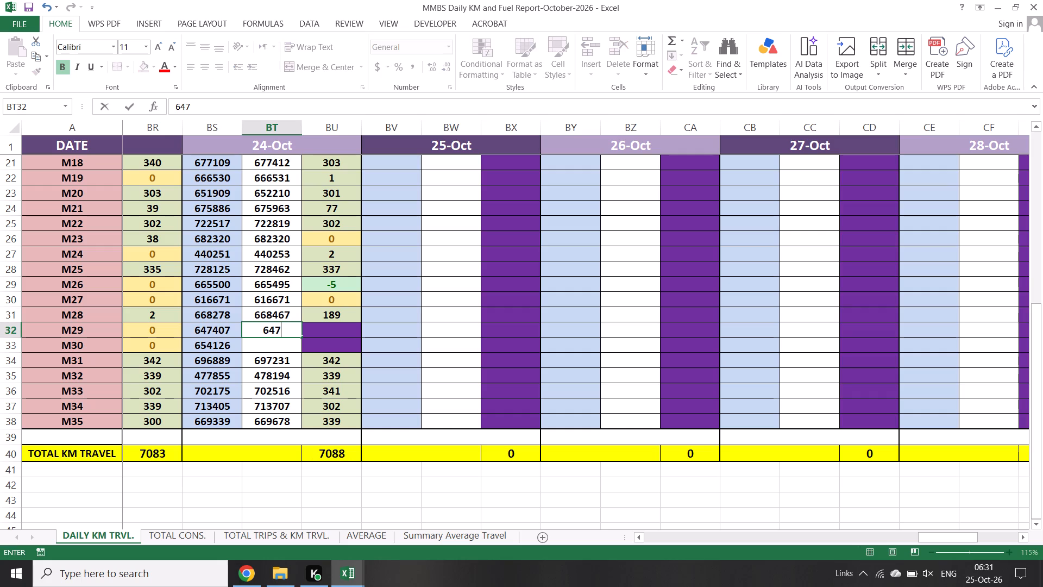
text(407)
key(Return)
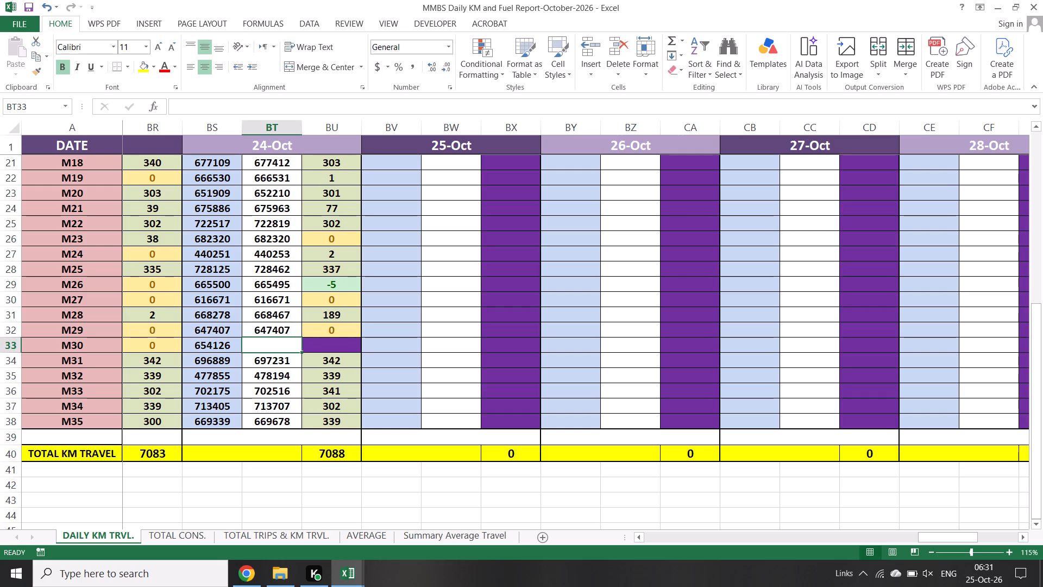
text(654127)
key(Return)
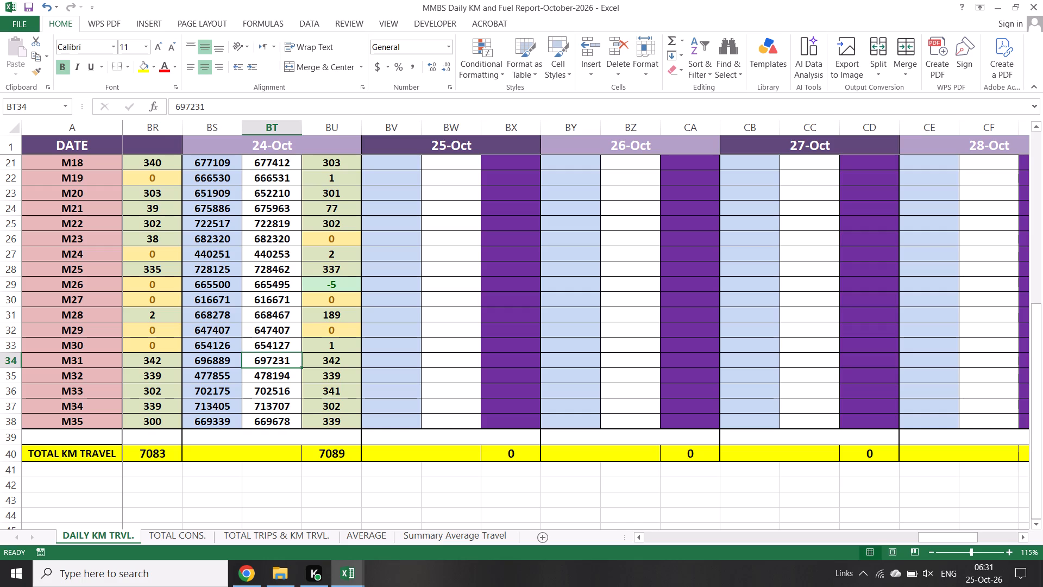
Correct M26's 24-Oct END reading to 665500.
scroll(359, 320, up, 14)
click(274, 147)
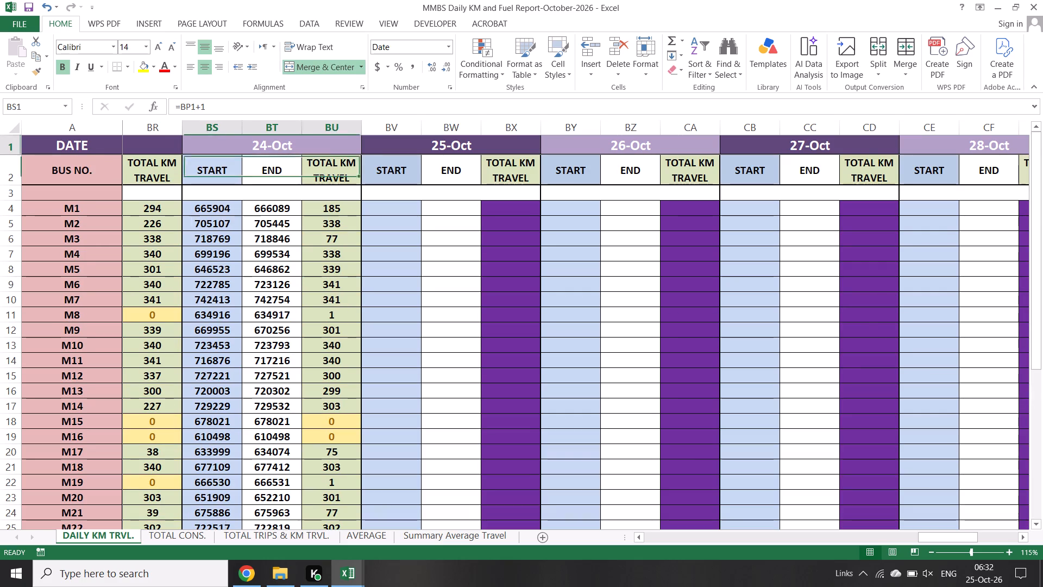
scroll(423, 409, down, 5)
click(265, 347)
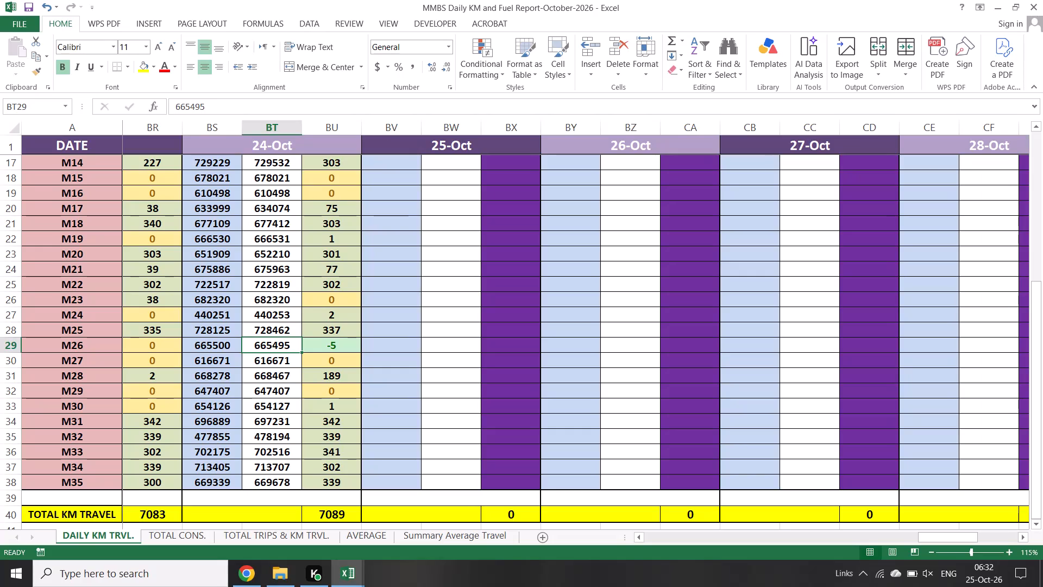
key(6)
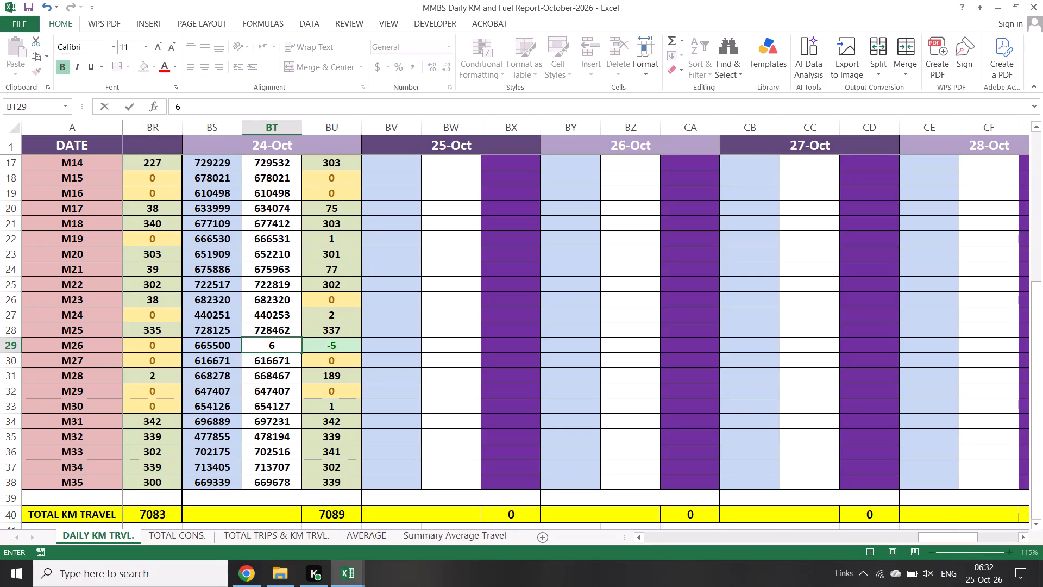
text(65500)
key(Return)
Review the completed 24-Oct readings and total KM travel against the preceding days from 19-Oct onward.
scroll(395, 316, up, 11)
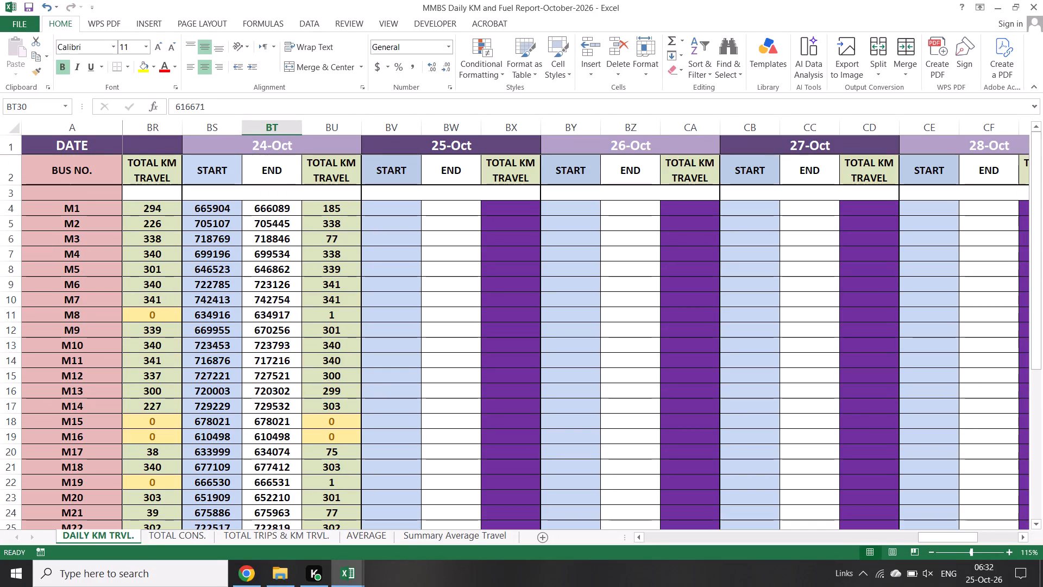
click(297, 140)
ctrl+scroll(343, 288, down, 1)
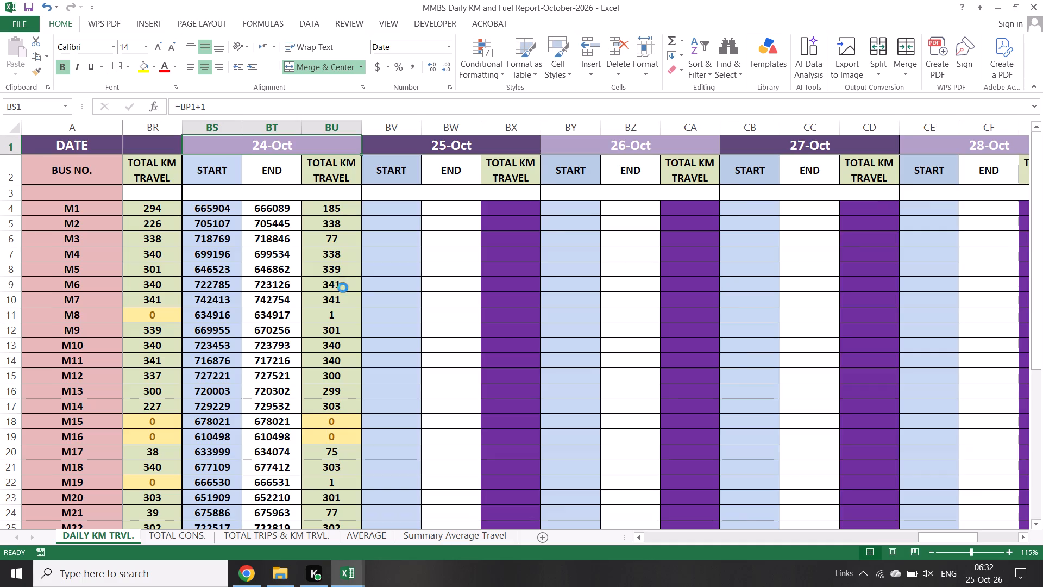
scroll(412, 330, up, 6)
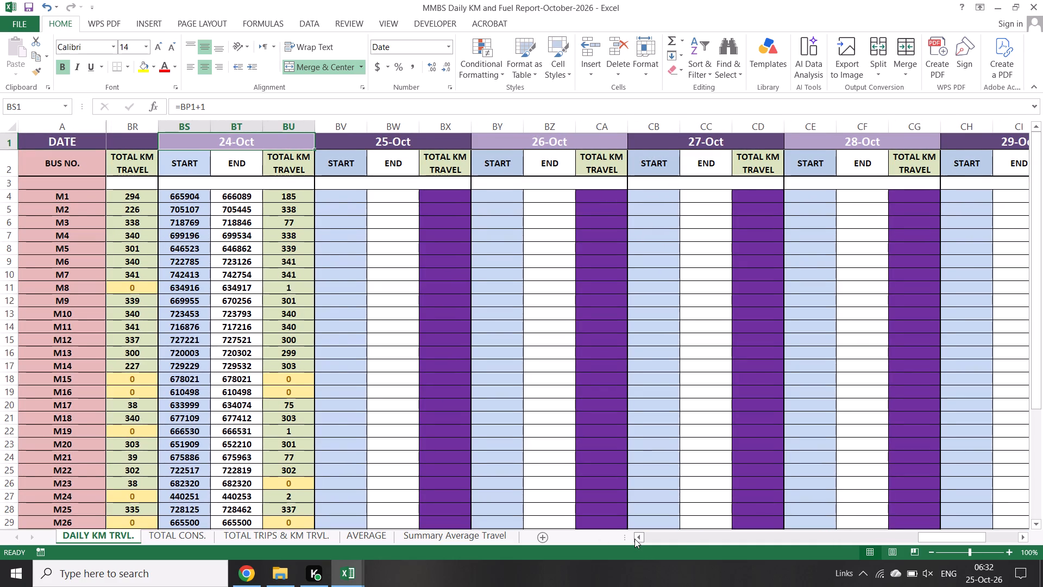
click(634, 539)
triple_click(634, 539)
triple_click(634, 539)
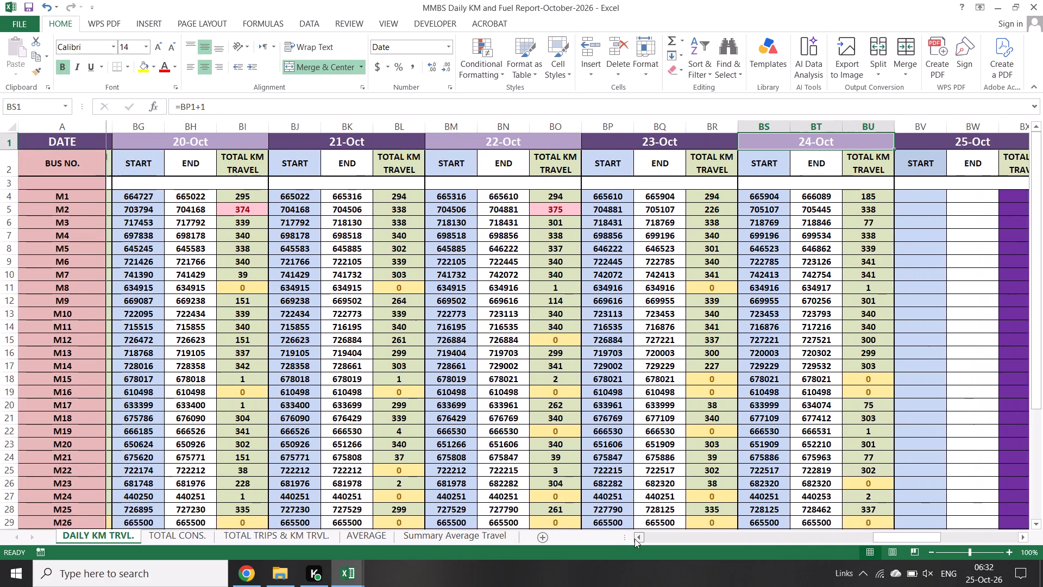
click(634, 539)
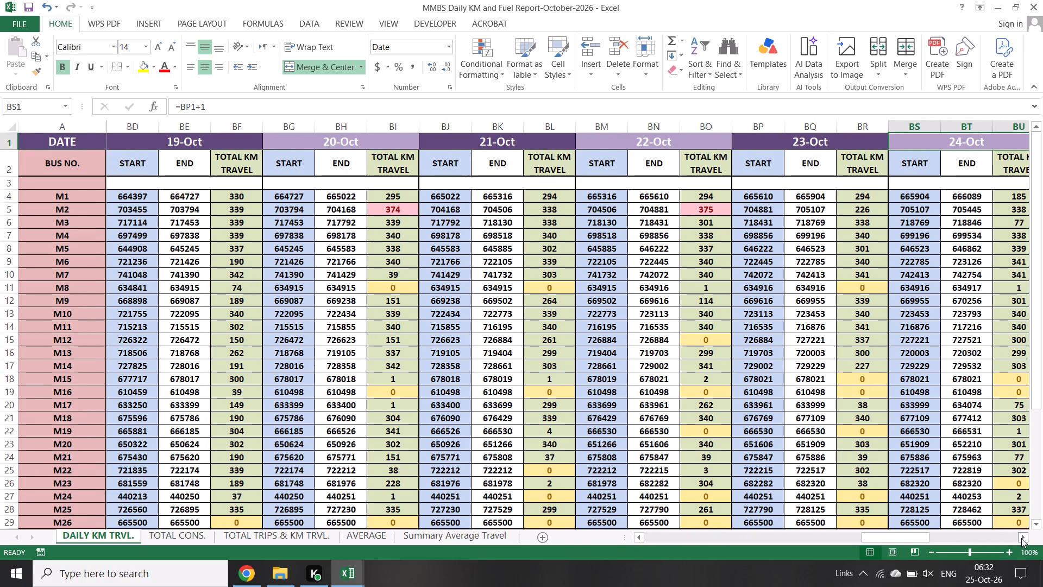
click(1021, 538)
scroll(865, 427, down, 7)
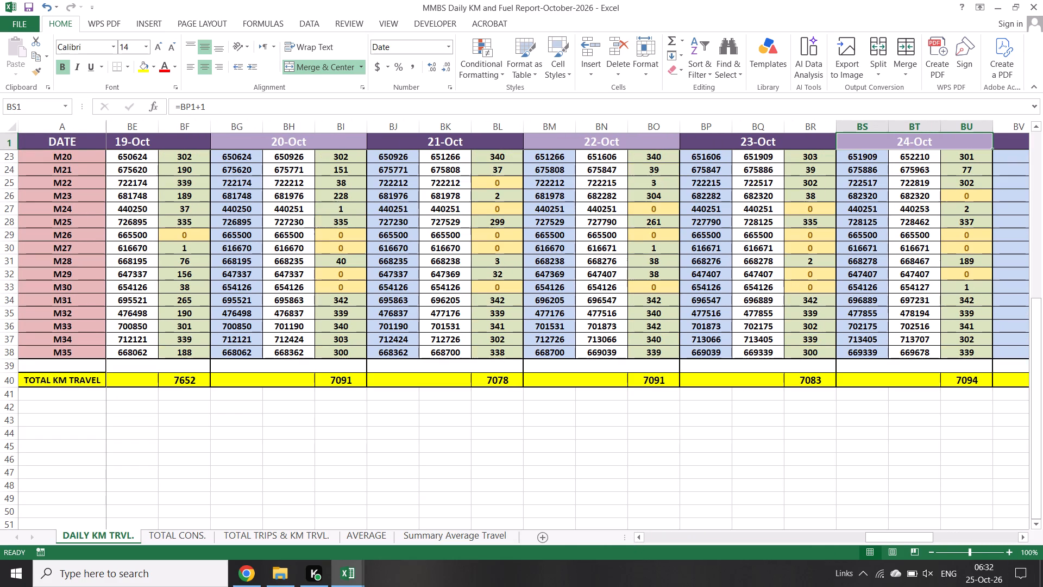
scroll(863, 427, up, 9)
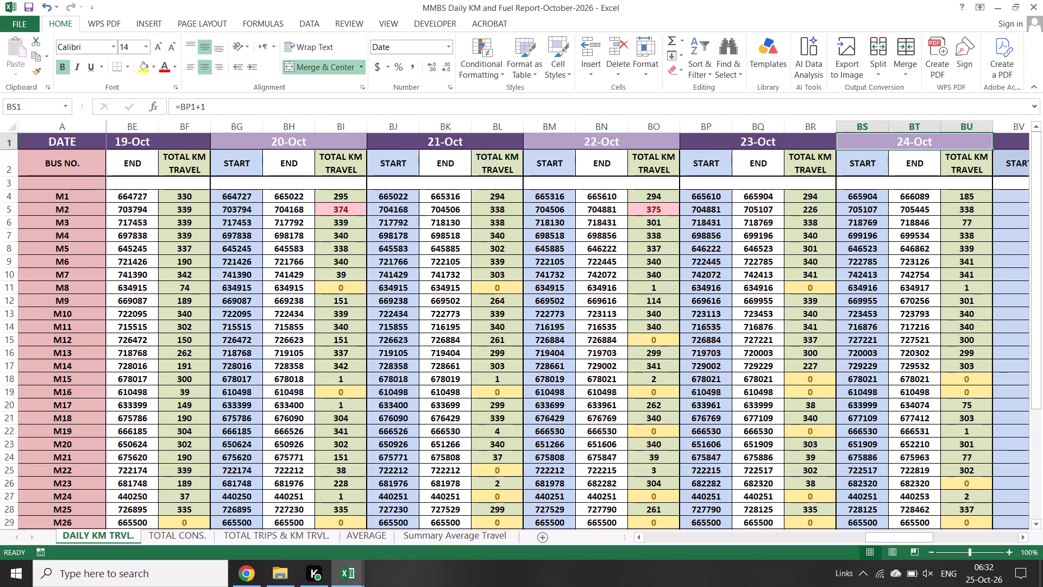
scroll(152, 376, up, 6)
On the TOTAL CONS. sheet, enter the 24-Oct consumption: M1 99, M2 188, M3 25, M4 163.
click(192, 542)
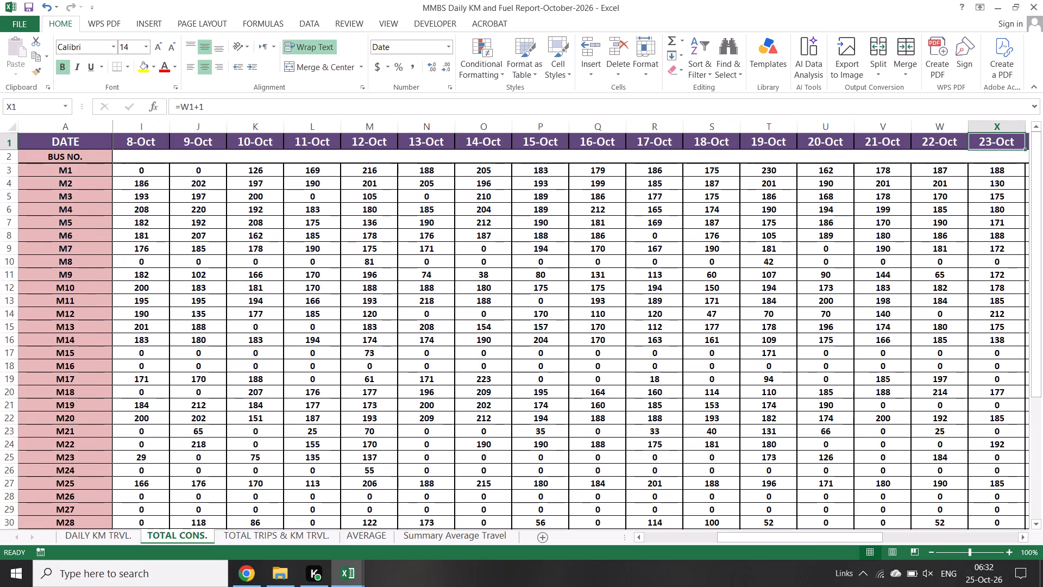
scroll(874, 360, up, 6)
click(1019, 538)
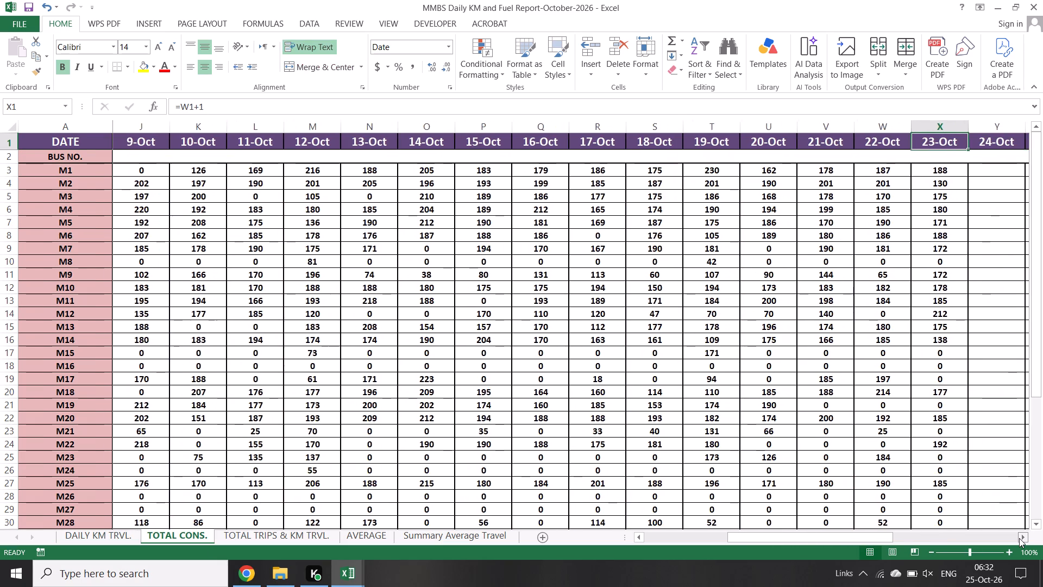
click(493, 167)
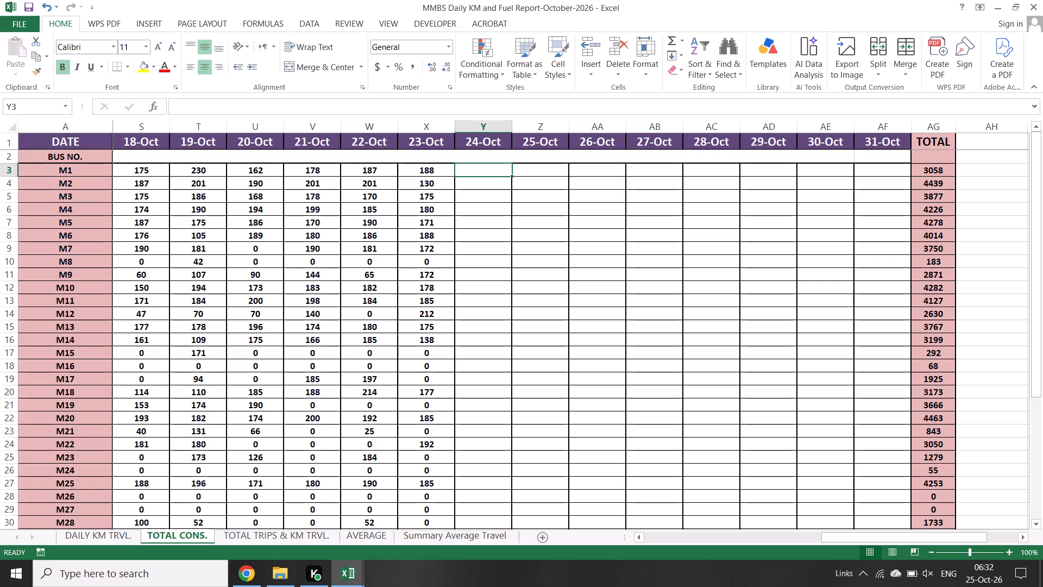
ctrl+scroll(586, 254, up, 1)
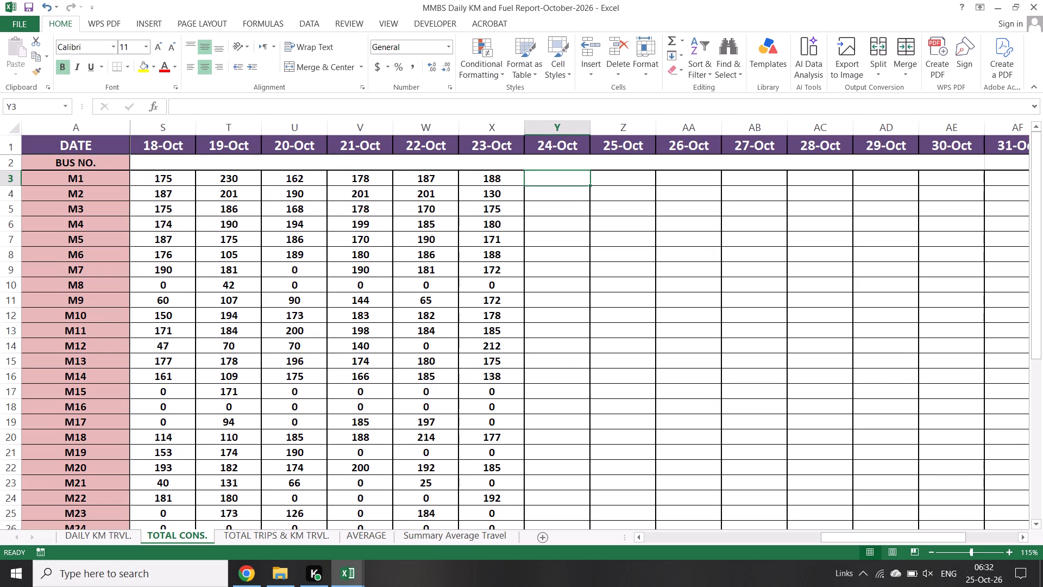
text(99)
key(Return)
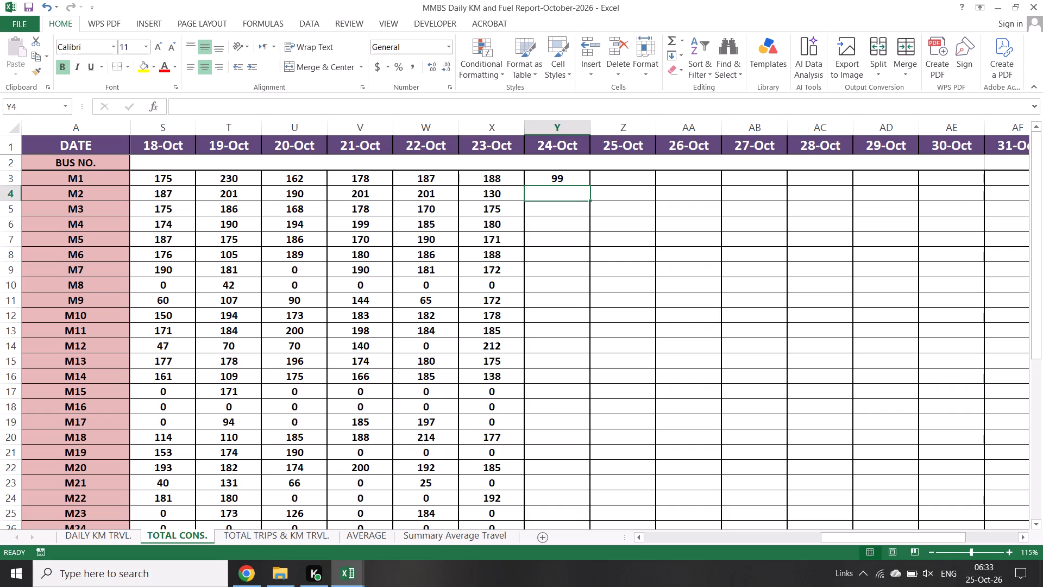
text(188)
key(Return)
text(25)
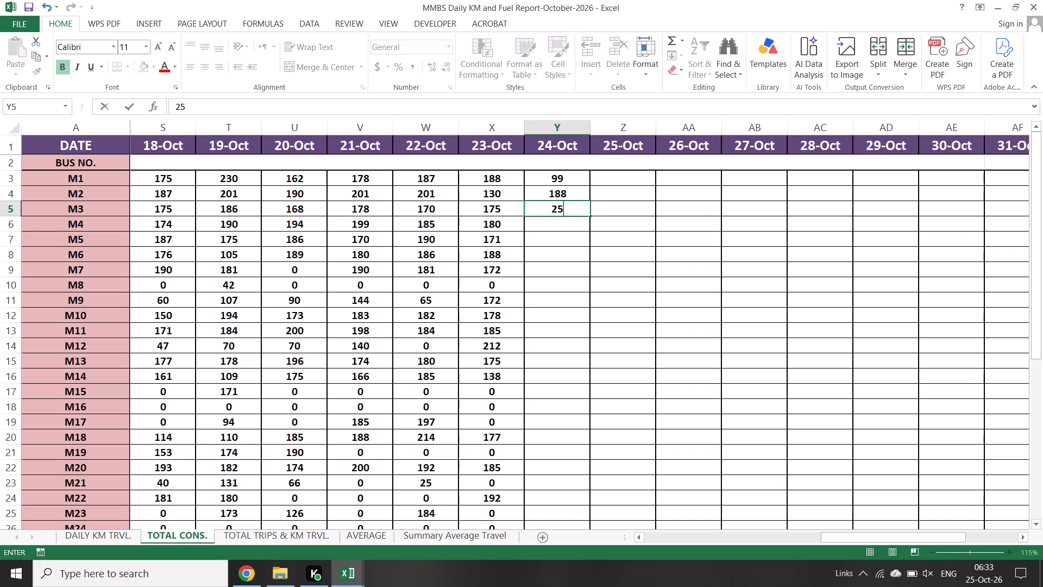
key(Return)
text(16)
key(3)
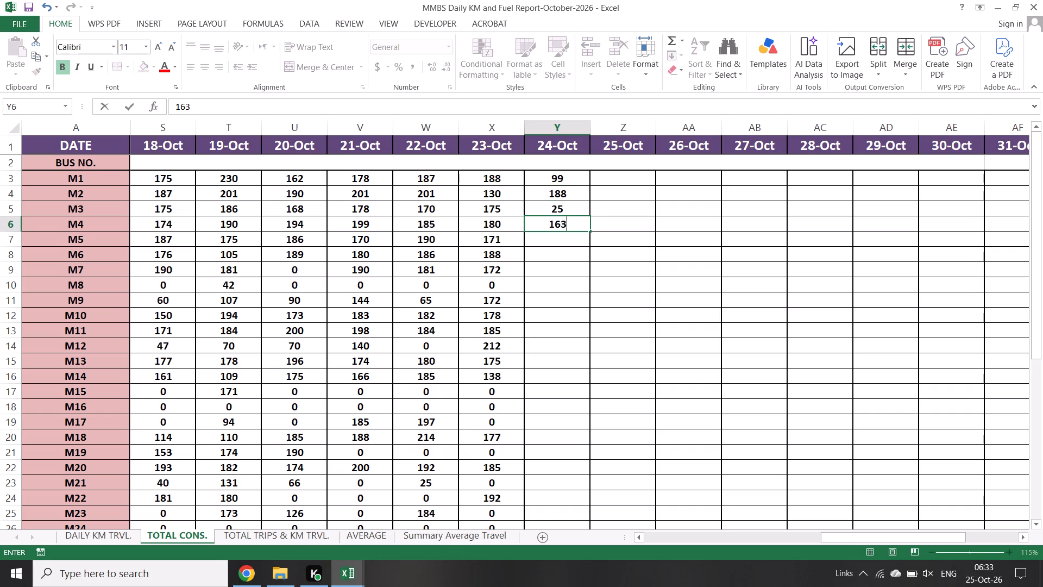
key(Return)
Enter the 24-Oct consumption for M5 to M9: M5 176, M6 175, M7 188, M8 0, M9 155.
key(1)
text(76)
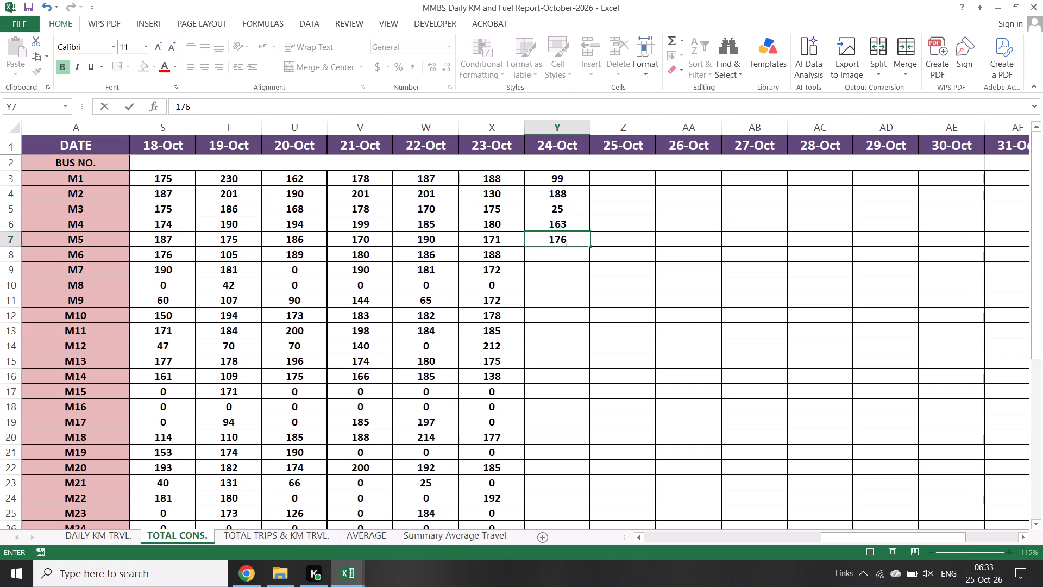
key(Return)
text(175)
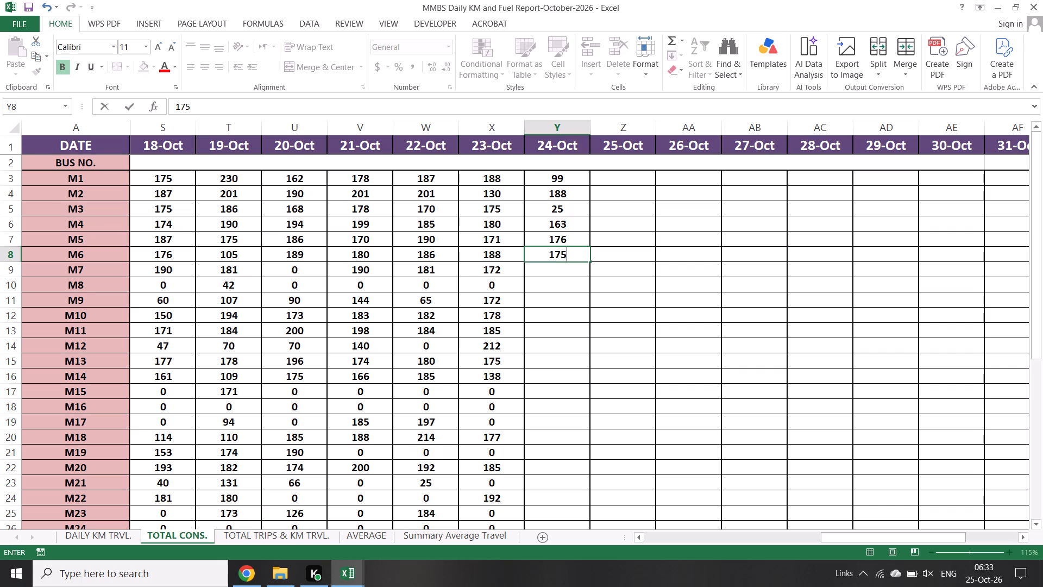
key(Return)
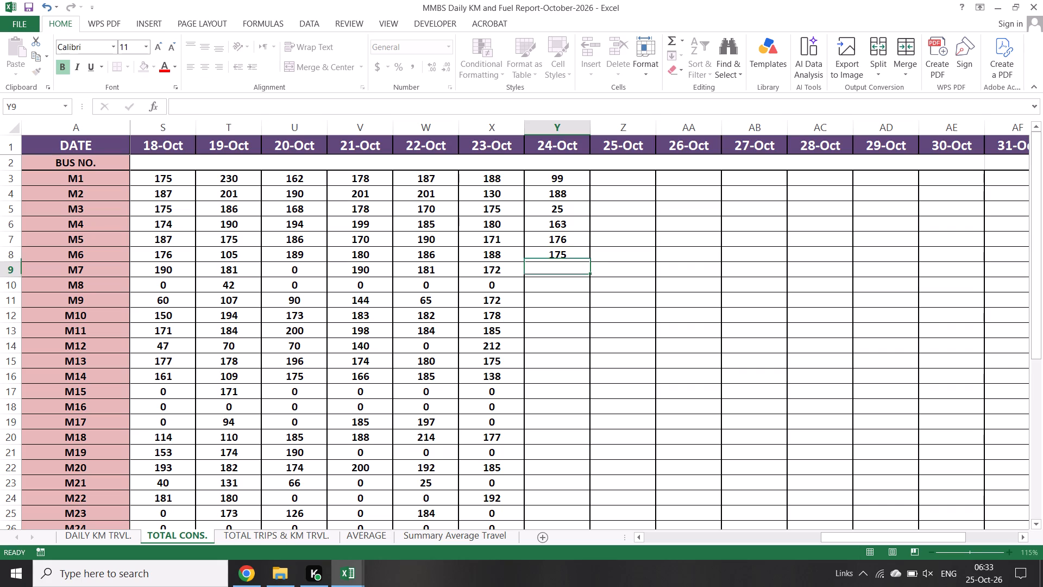
text(188)
key(Return)
key(0)
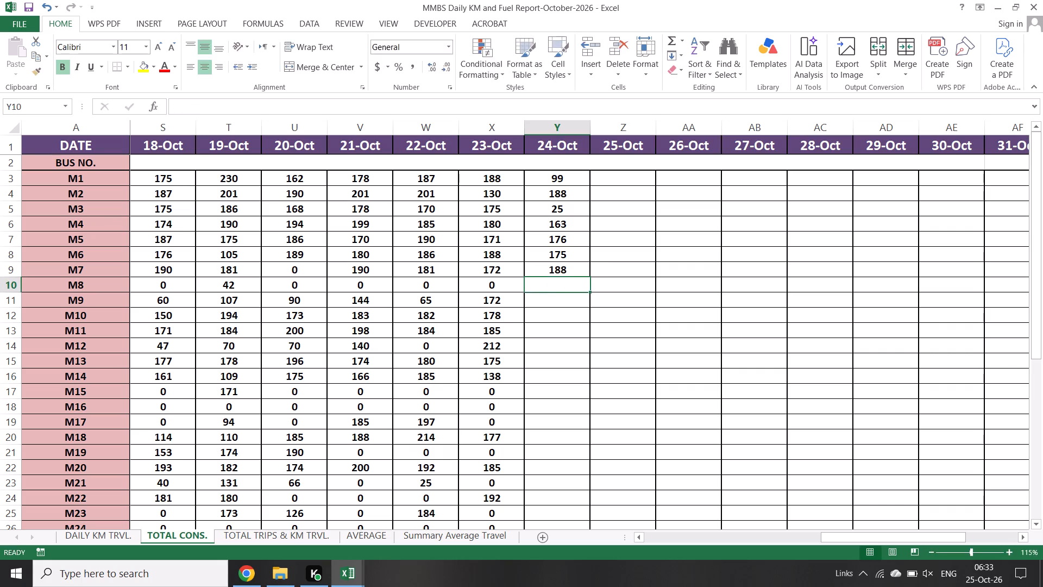
key(Return)
text(155)
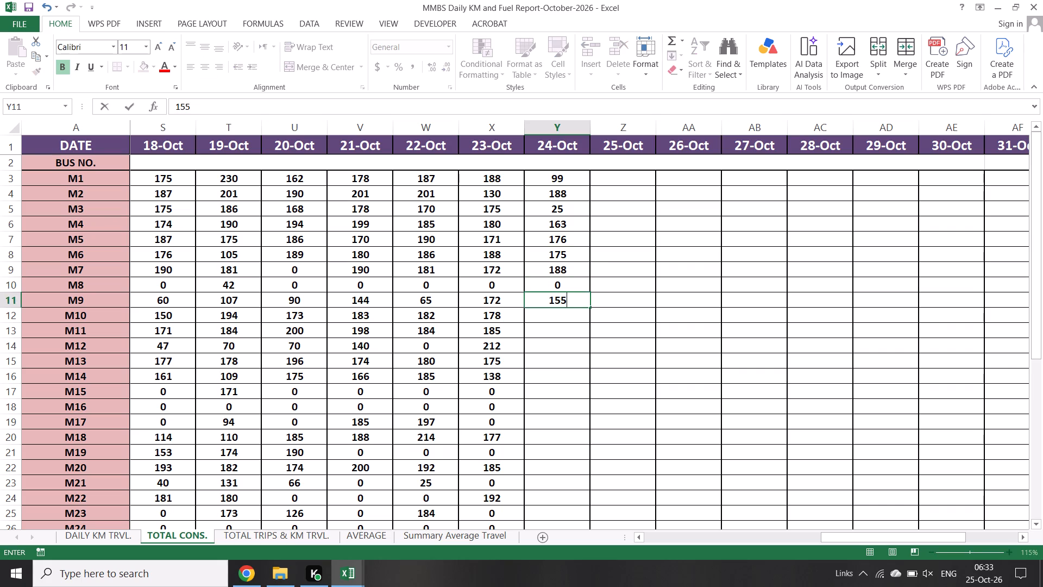
key(Return)
Enter the 24-Oct consumption for M10 to M14: M10 180, M11 171, M12 154, M13 157, M14 151.
text(180)
key(Return)
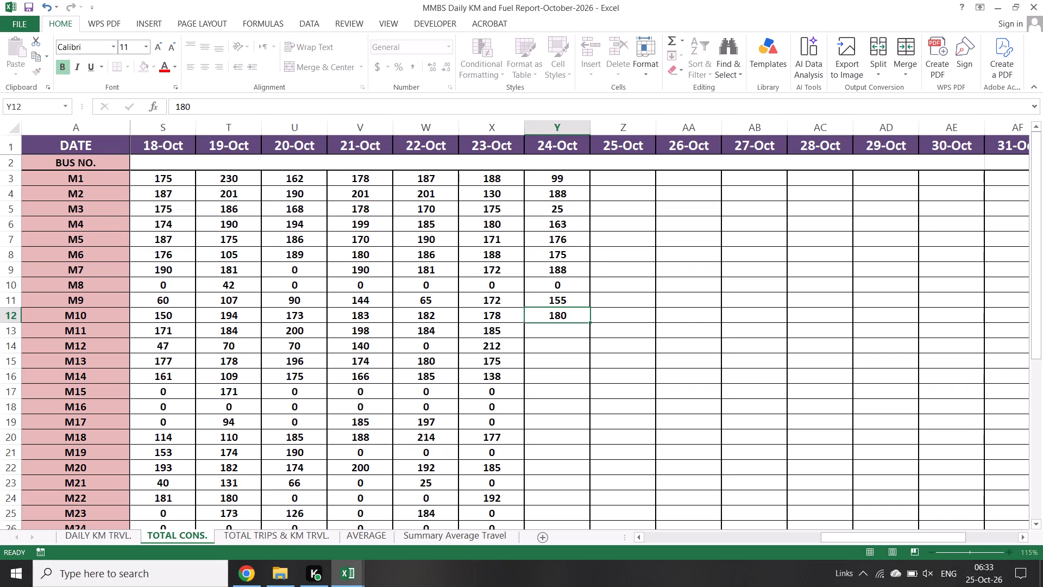
text(171)
key(Return)
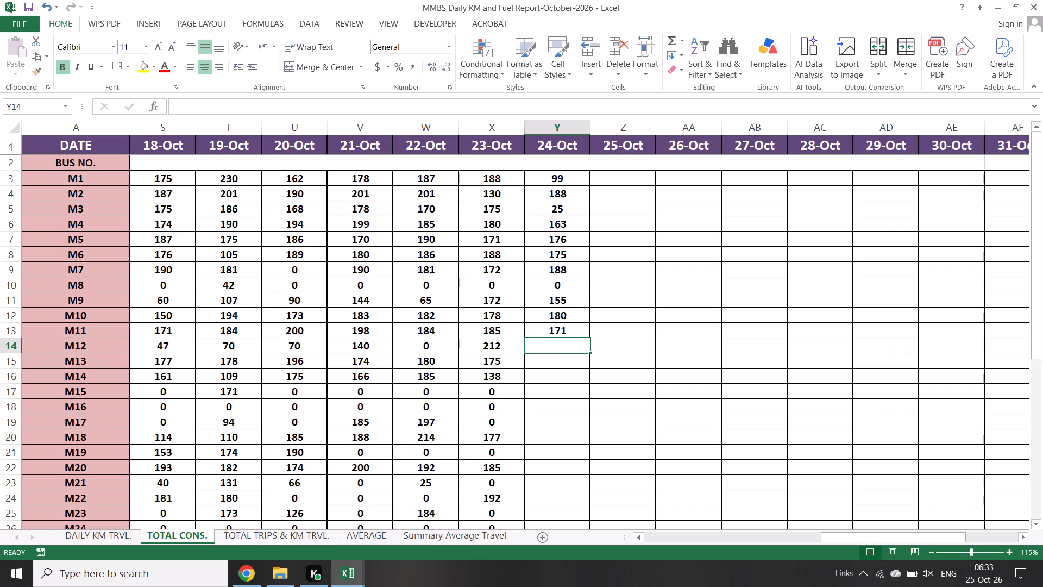
text(154)
key(Return)
text(157)
key(Return)
text(151)
key(Return)
Enter the 24-Oct consumption for M15 to M19: M15 0, M16 0, M17 36, M18 190, M19 0.
key(0)
key(Return)
key(0)
key(Return)
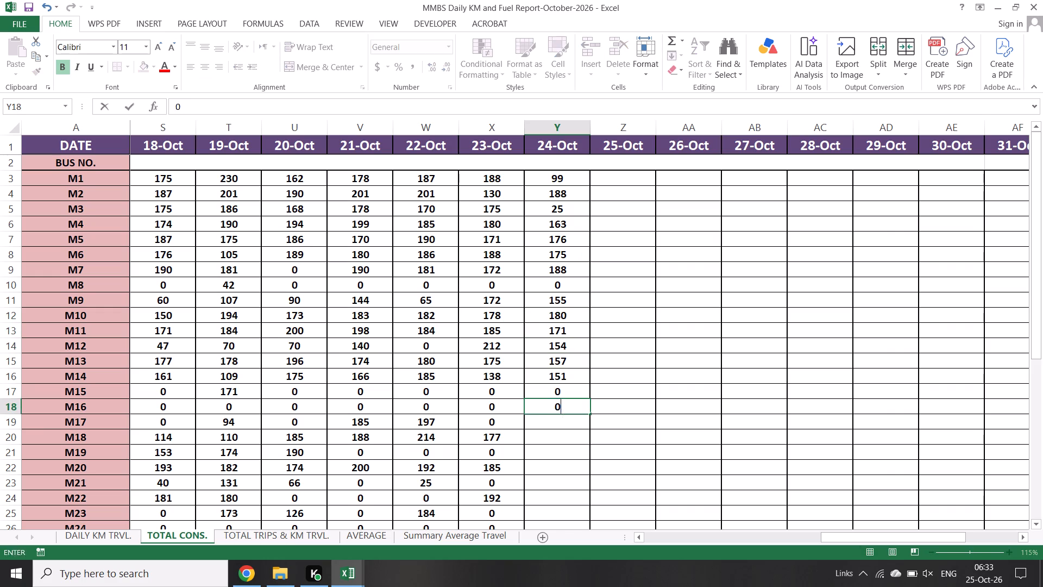
text(36)
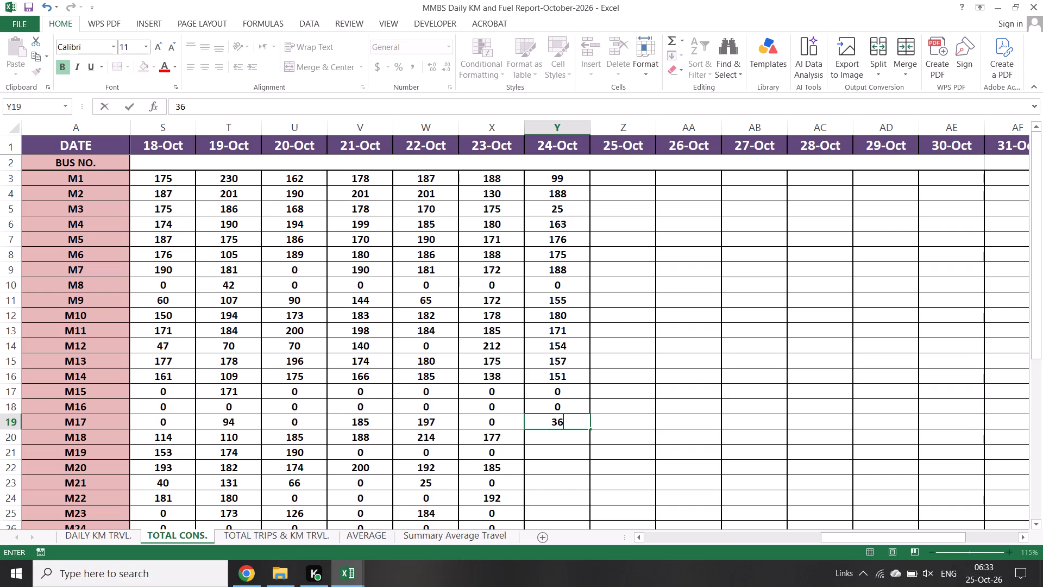
key(Return)
text(190)
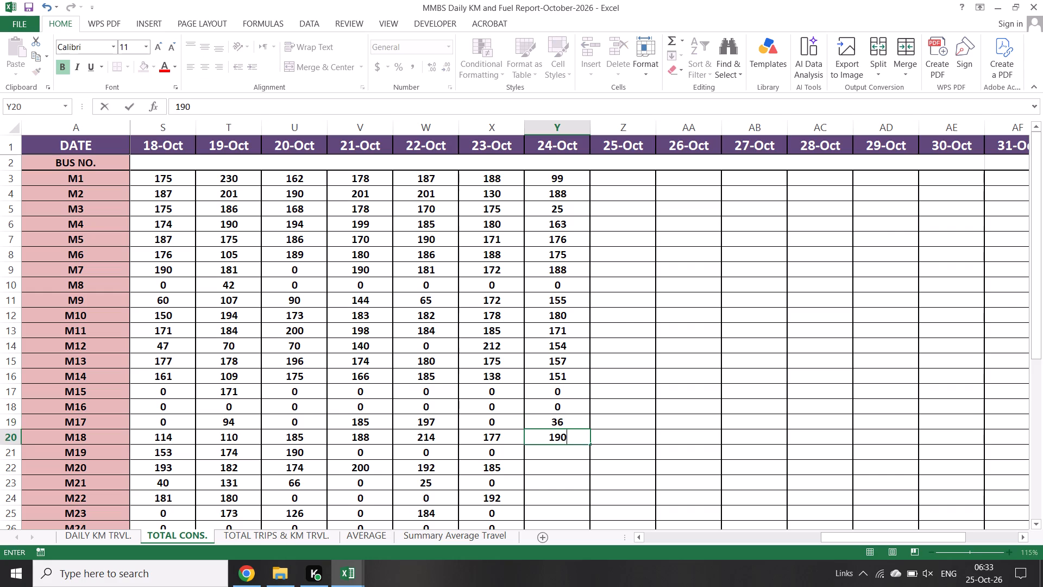
key(Return)
key(0)
key(Return)
Enter the 24-Oct consumption for M20 to M24: M20 170, M21 90, M22 165, M23 0, M24 0.
text(170)
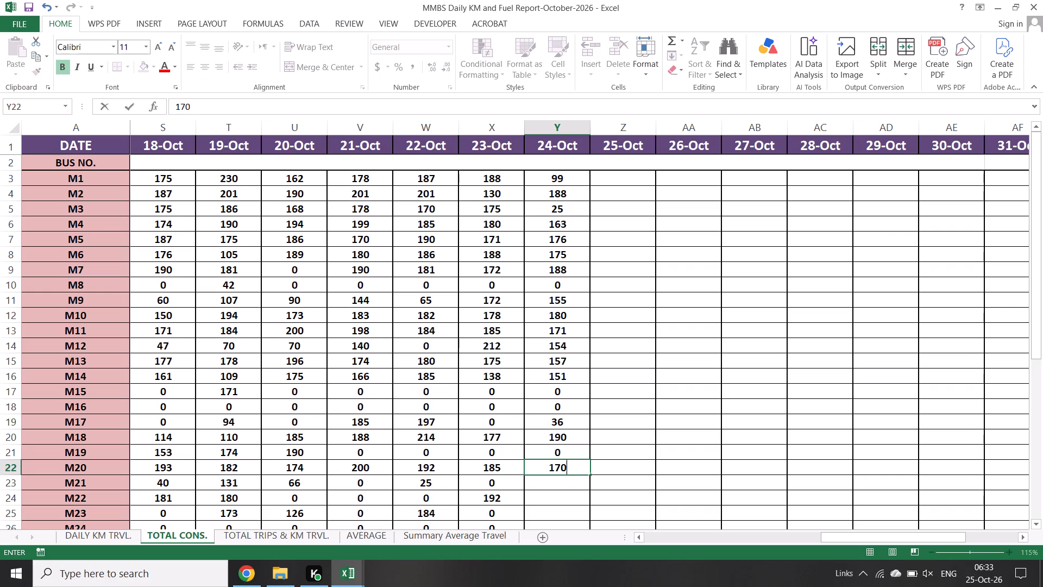
key(Return)
text(90)
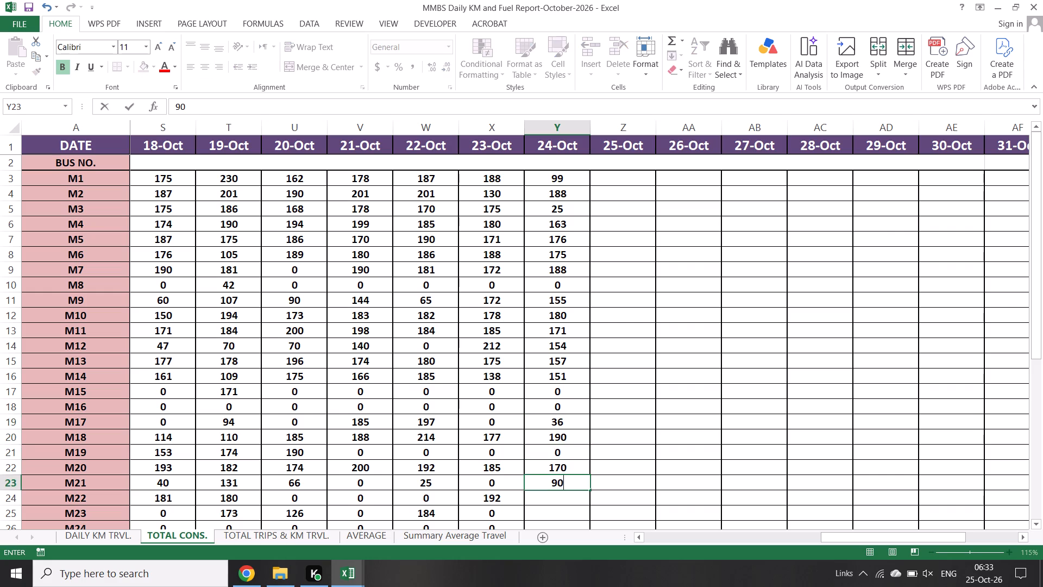
key(Return)
text(165)
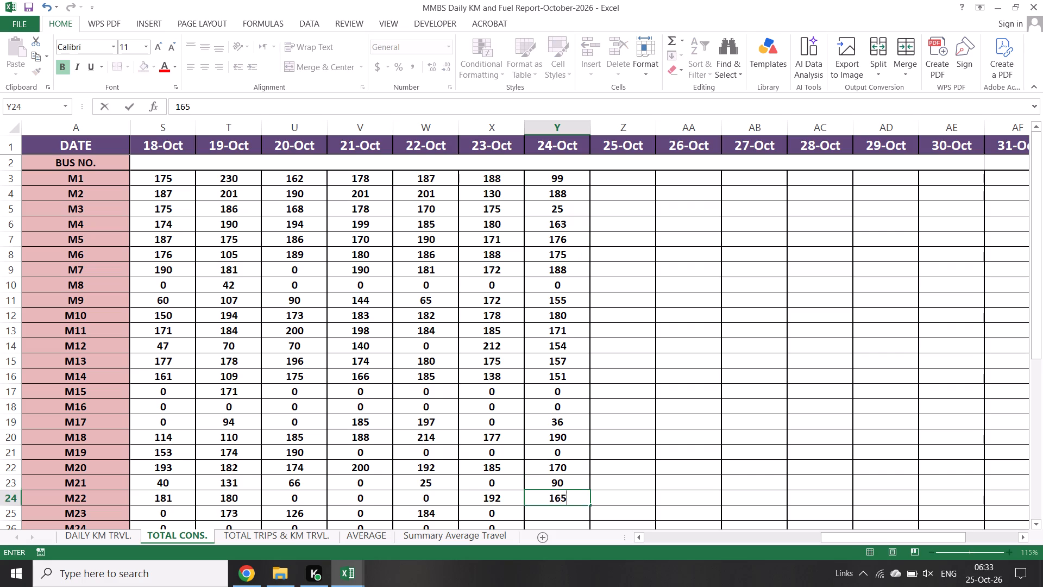
key(Return)
key(0)
key(Return)
key(0)
key(Return)
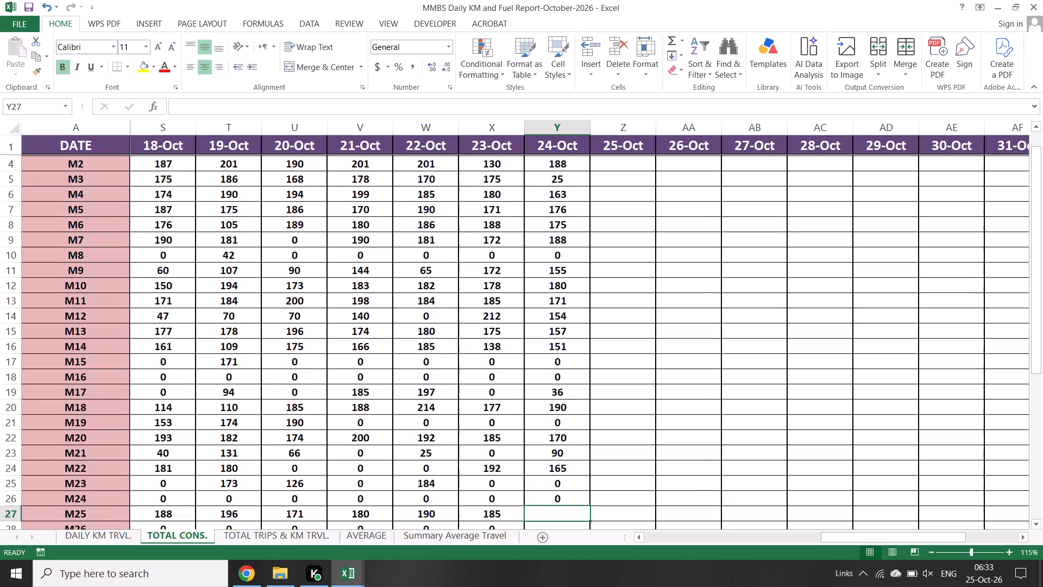
Enter the 24-Oct consumption for M25 to M30: M25 190, M26 0, M27 0, M28 138, M29 0, M30 0.
text(190)
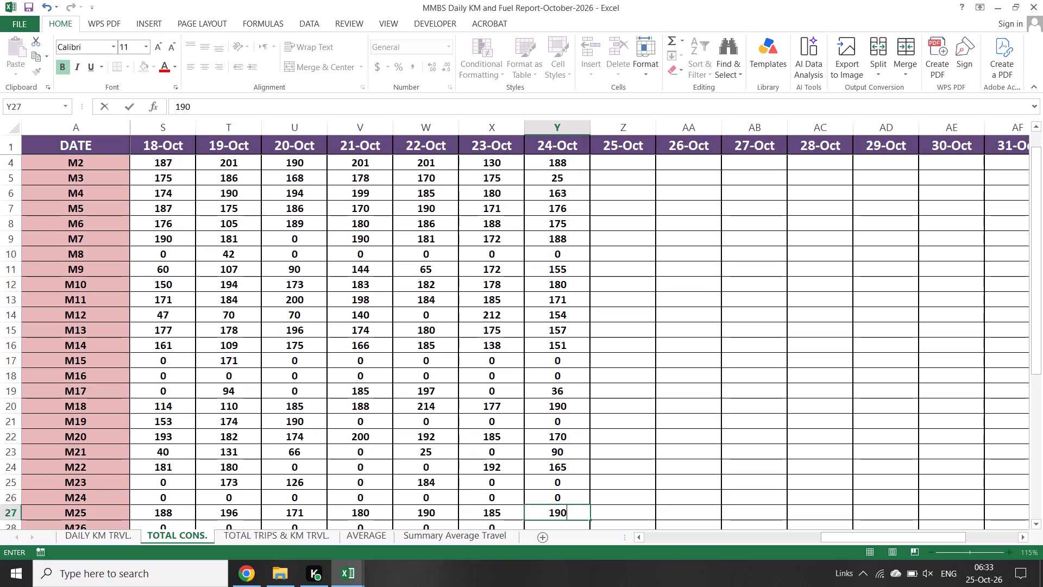
key(Return)
key(0)
key(Return)
key(0)
key(Return)
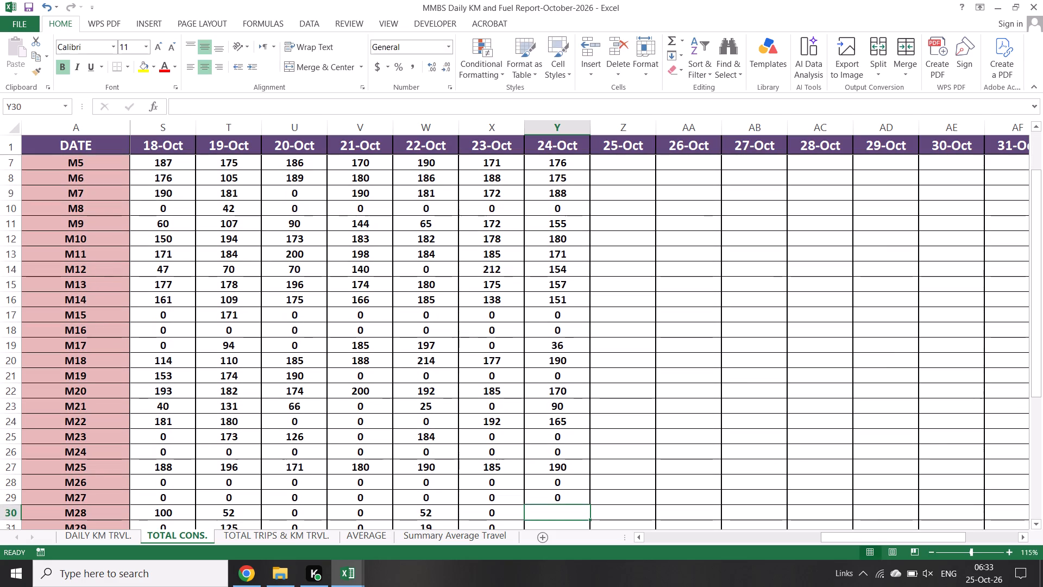
text(138)
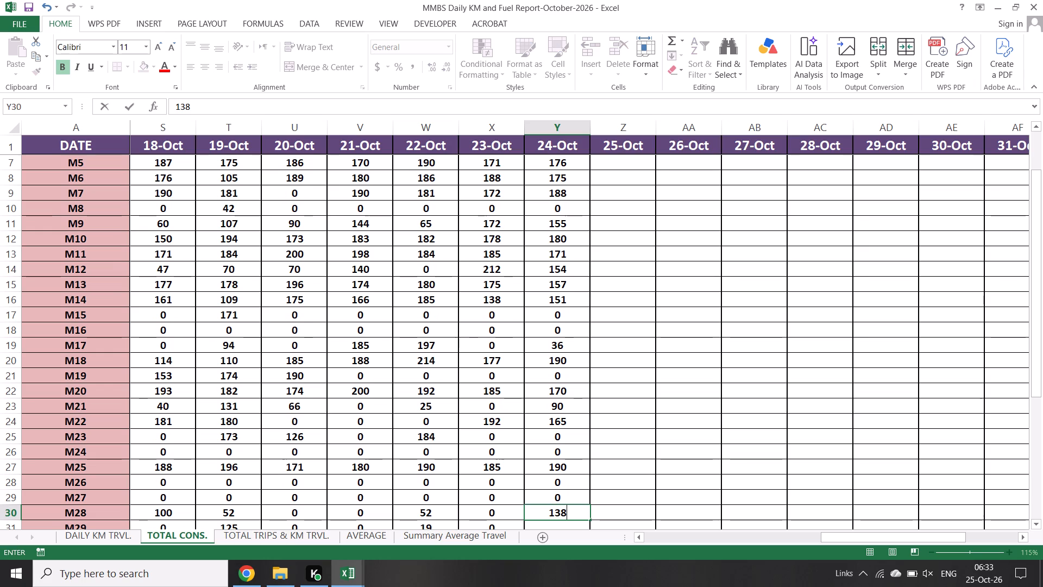
key(Return)
key(0)
key(Return)
key(0)
key(Return)
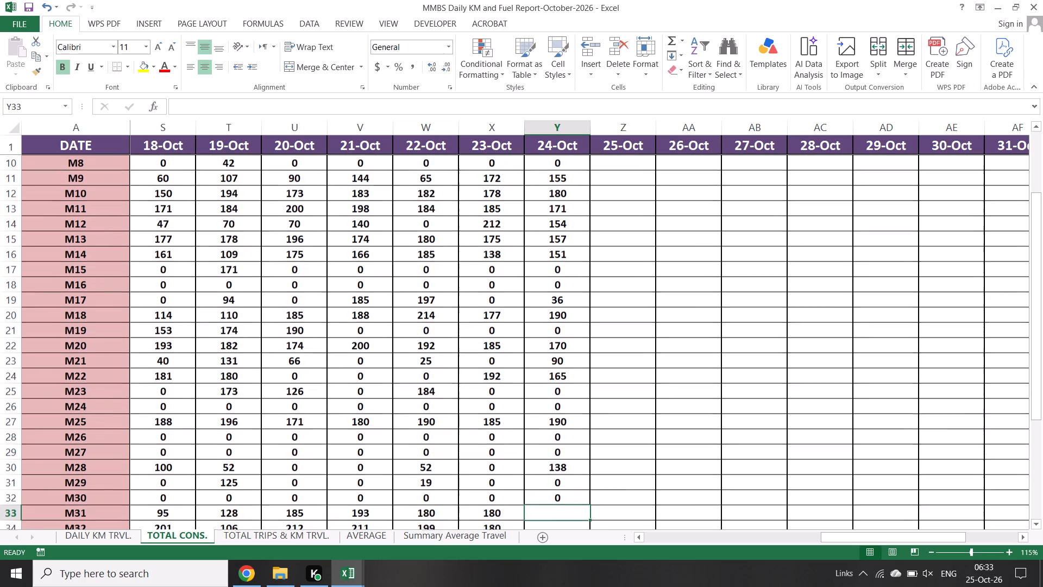
Enter the 24-Oct consumption for M31 to M35: M31 174, M32 200, M33 170, M34 157, M35 170.
text(174)
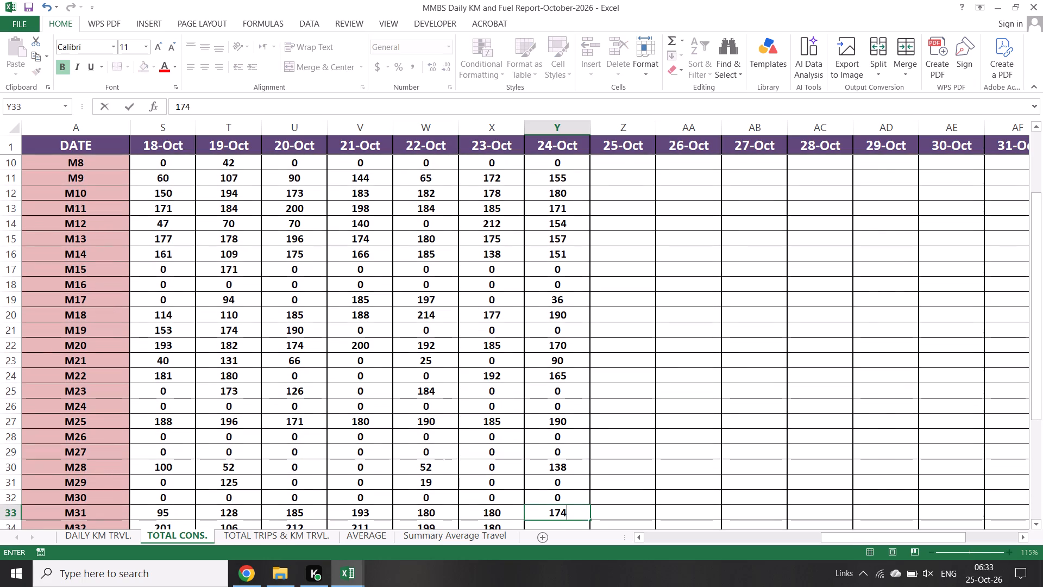
key(Return)
text(200)
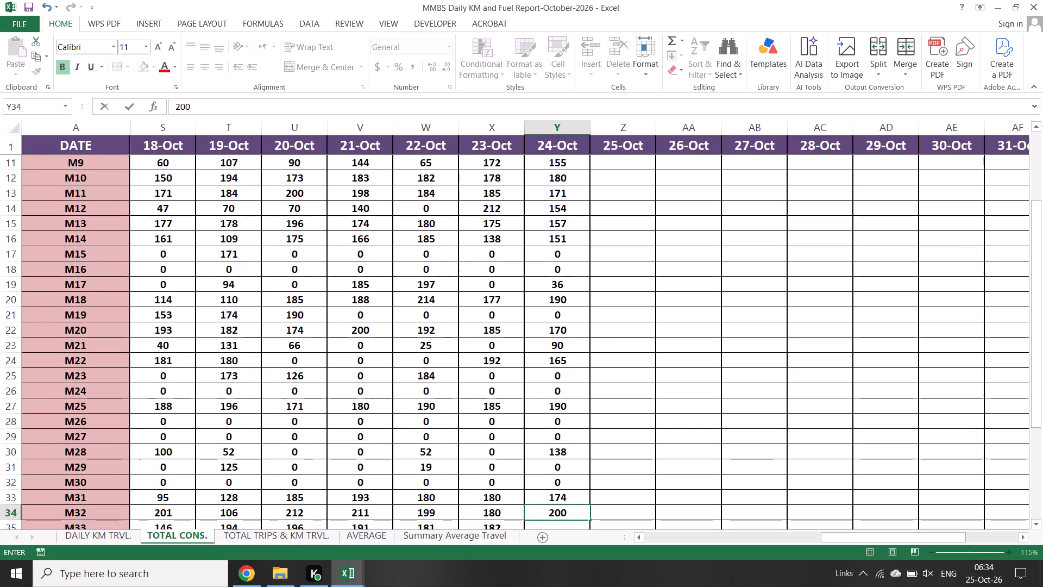
key(Return)
text(170)
key(Return)
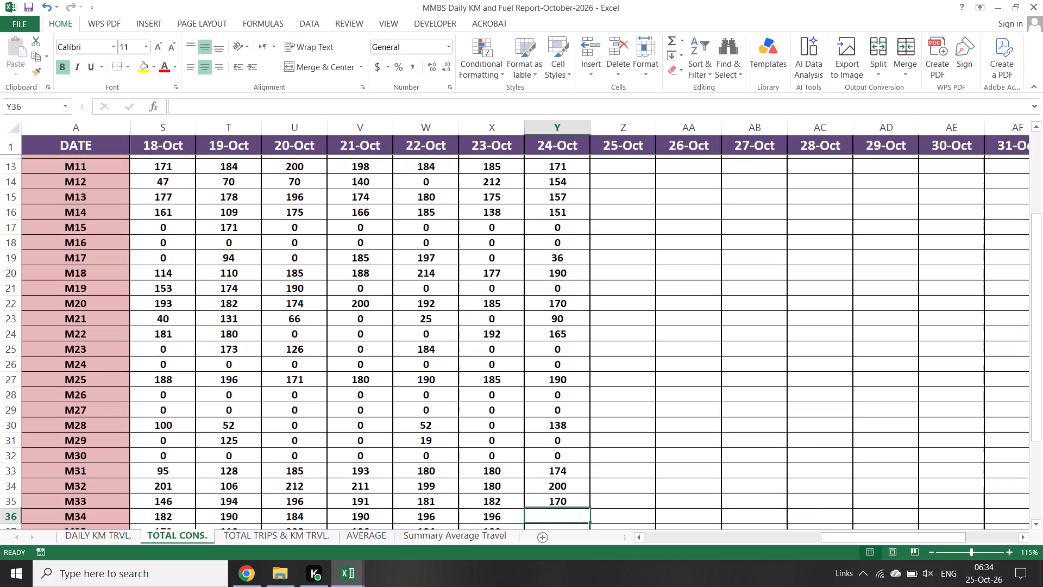
text(157)
key(Return)
text(170)
key(Return)
key(Return)
key(Return)
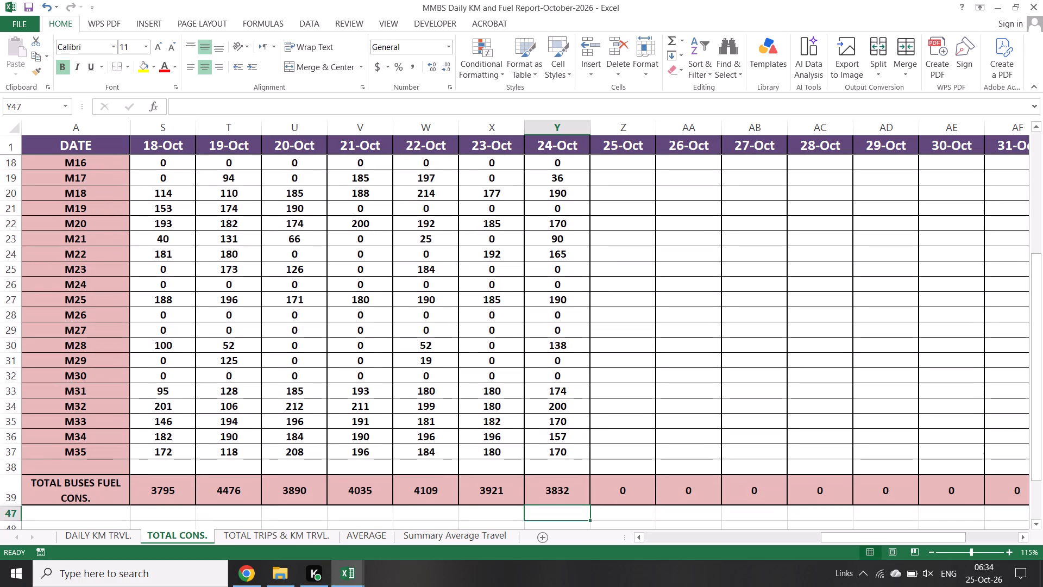
click(571, 142)
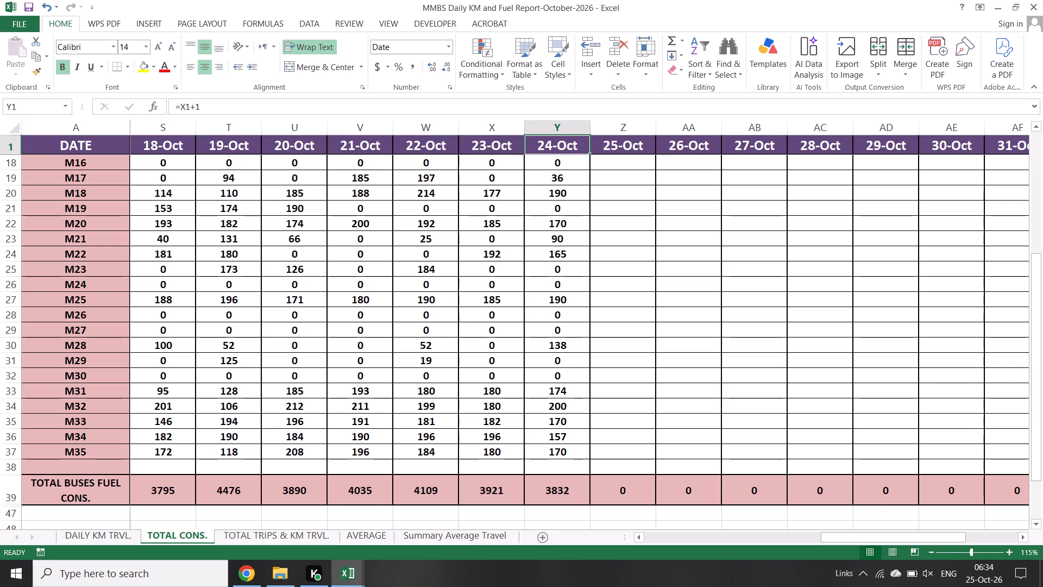
On the TOTAL TRIPS & KM TRVL. sheet, enter 361 as the TOTAL TRIPS for 24-Oct.
click(246, 542)
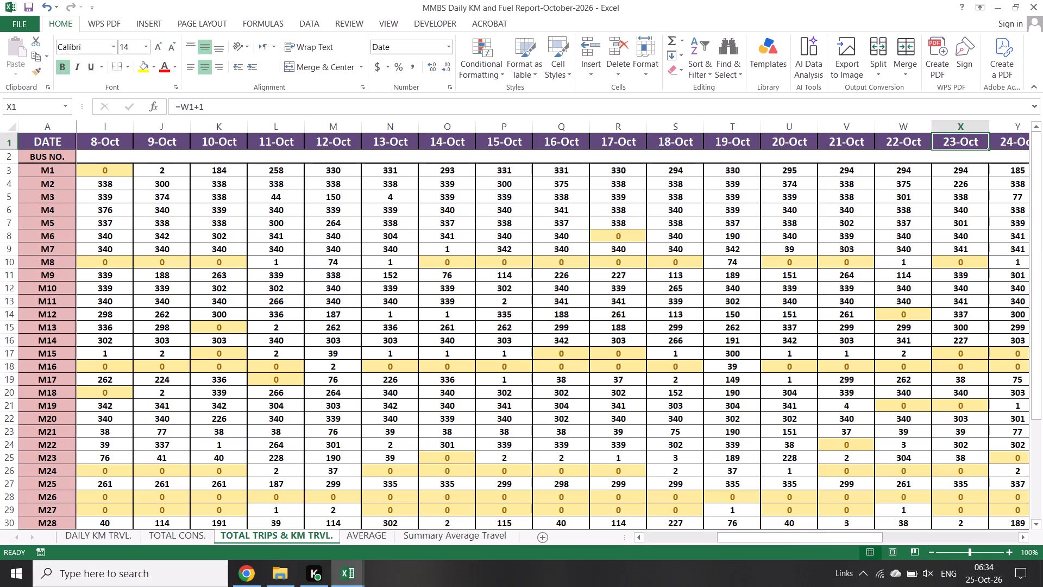
click(1025, 535)
scroll(979, 442, down, 4)
click(963, 494)
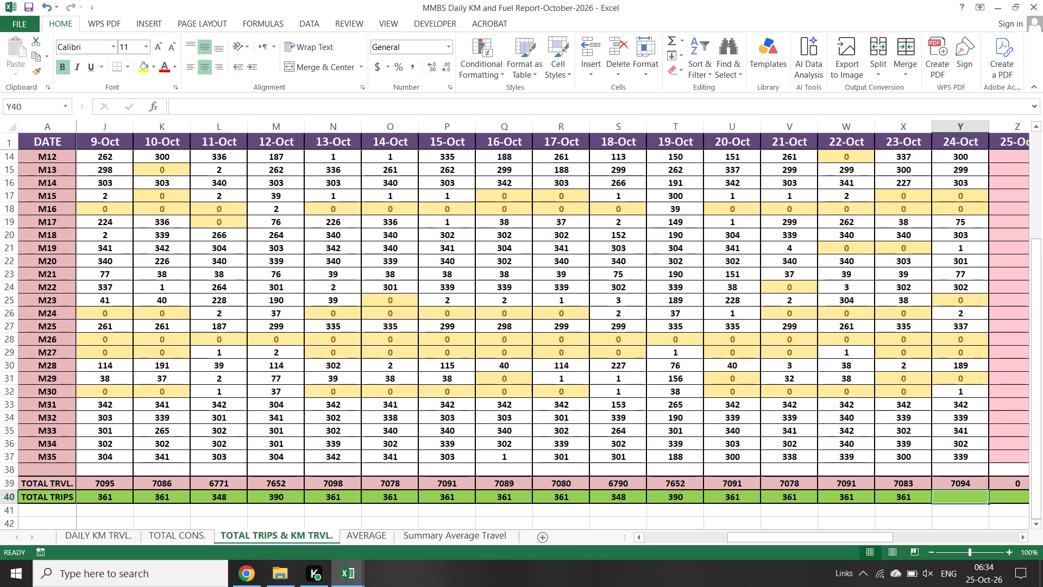
text(361)
key(Return)
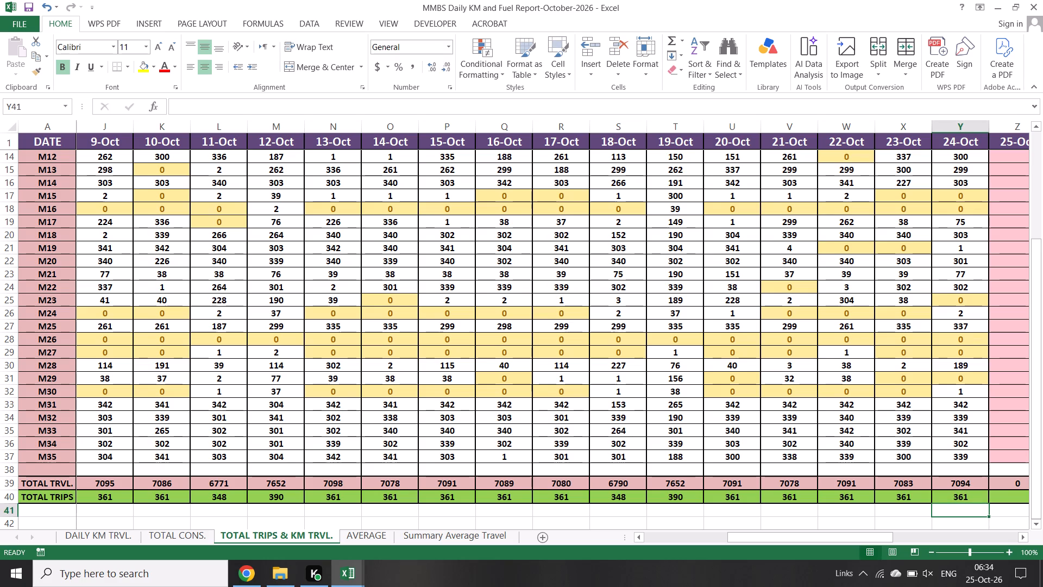
scroll(892, 320, up, 6)
click(947, 141)
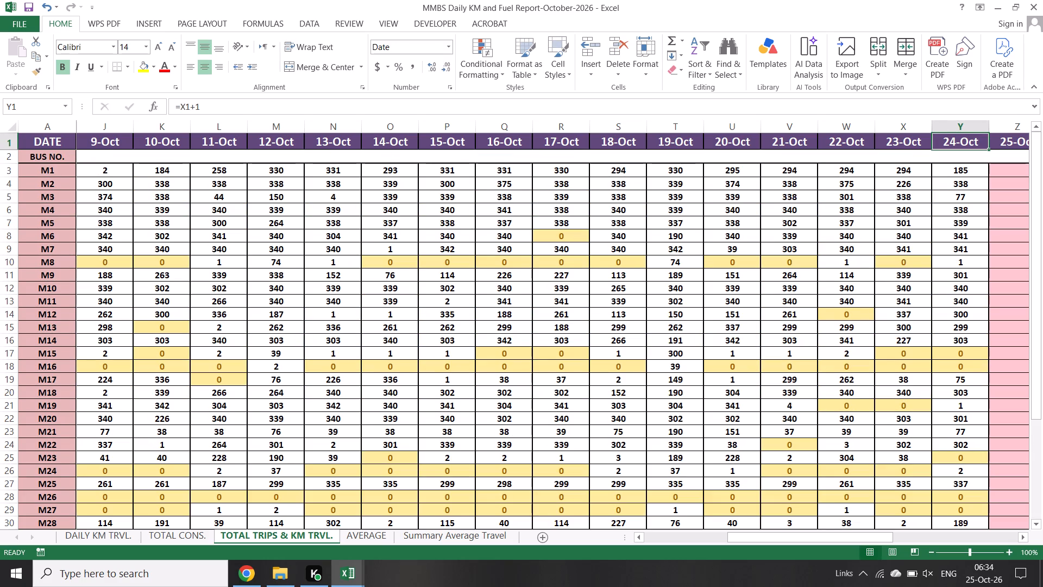
On the AVERAGE sheet, review the Saturday, October 24, 2026 travel and consumption averages for all buses.
click(383, 536)
scroll(699, 409, up, 4)
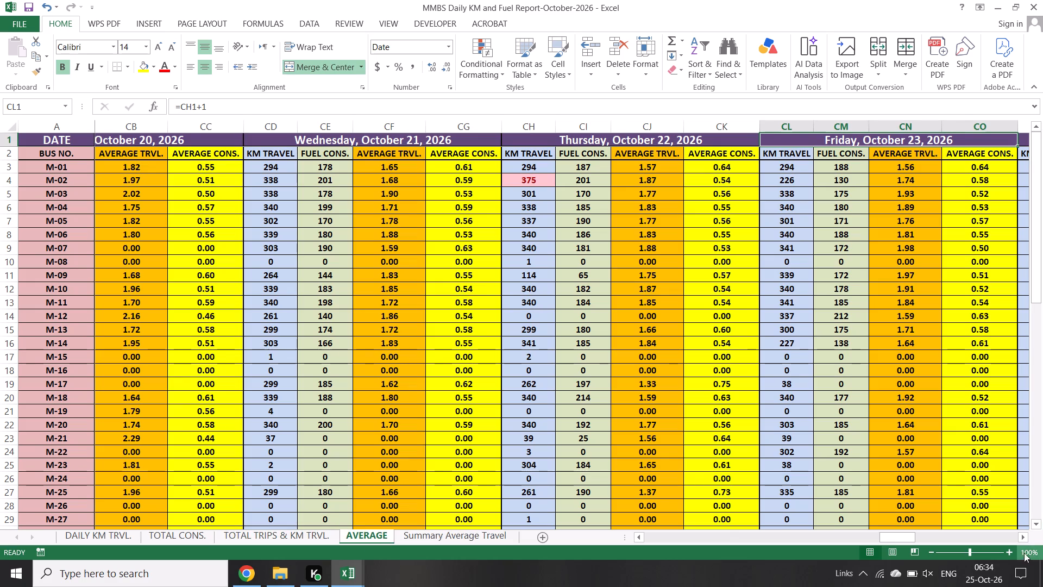
triple_click(1021, 536)
click(1021, 536)
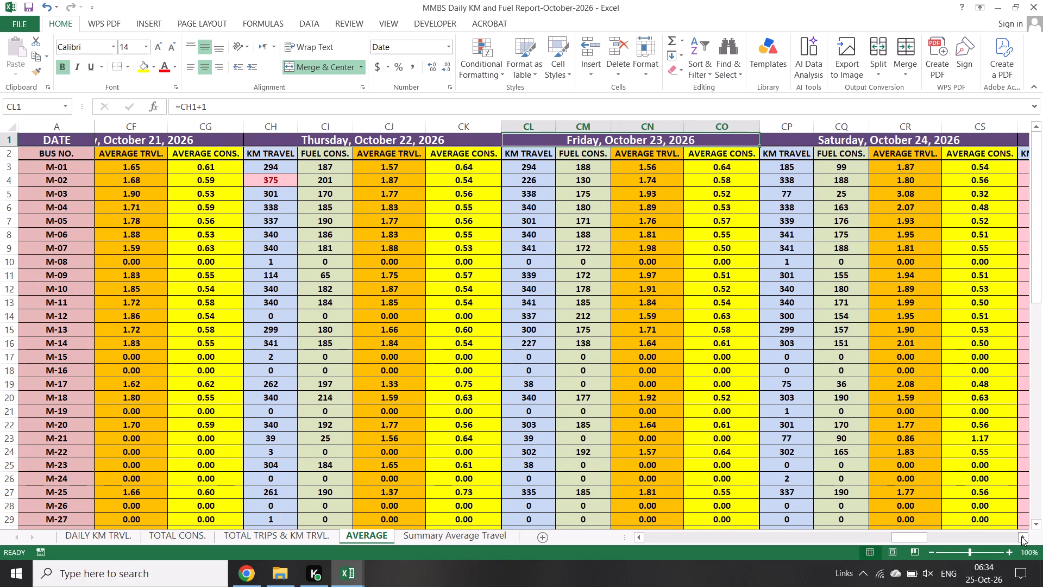
click(902, 132)
click(899, 139)
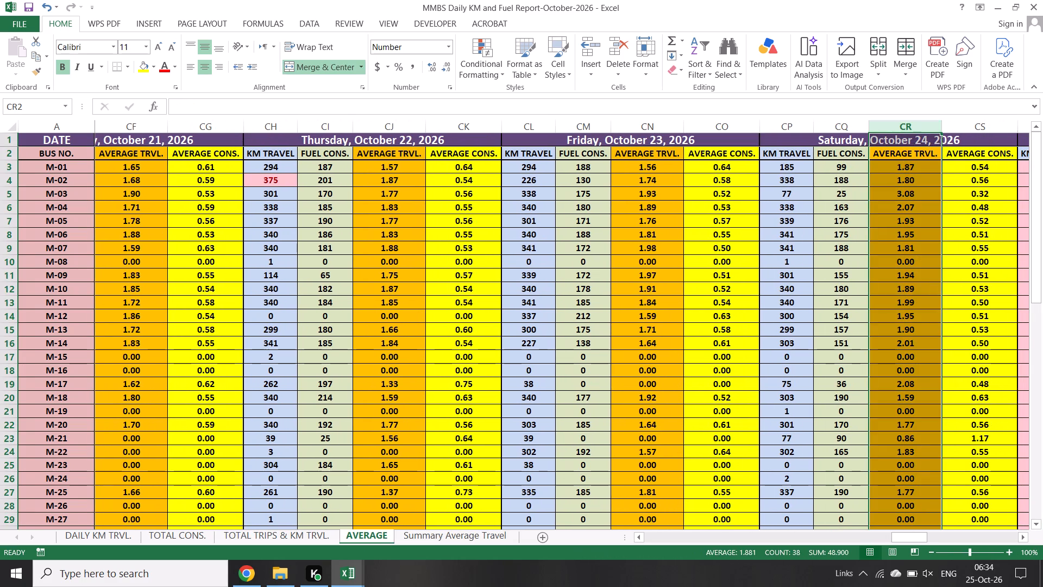
scroll(833, 383, down, 5)
scroll(775, 419, up, 8)
scroll(380, 487, up, 2)
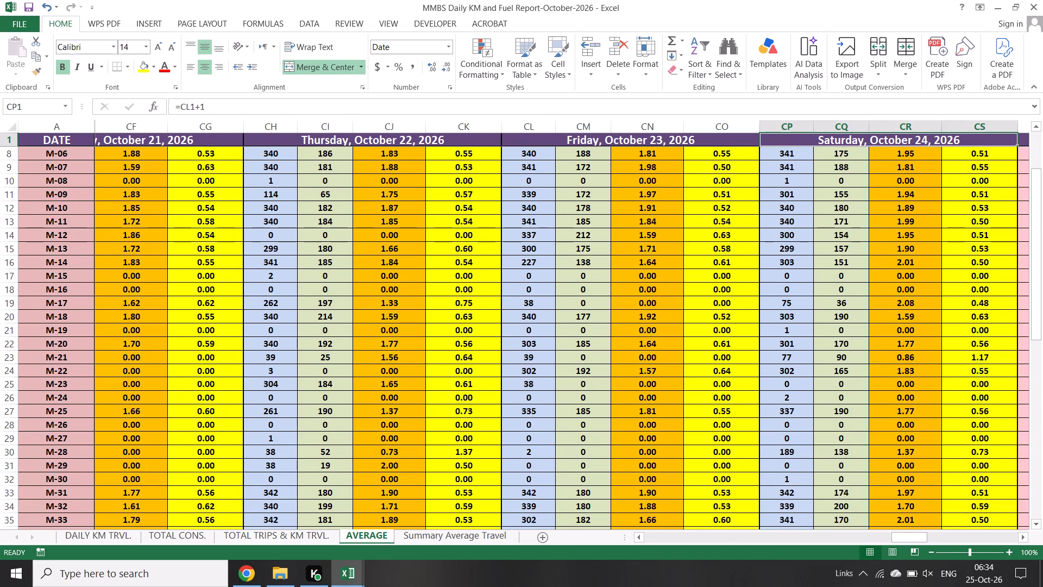
scroll(380, 487, up, 1)
On the Summary Average Travel sheet, review the 24-10-26 column of average travel values.
click(407, 544)
scroll(571, 322, up, 6)
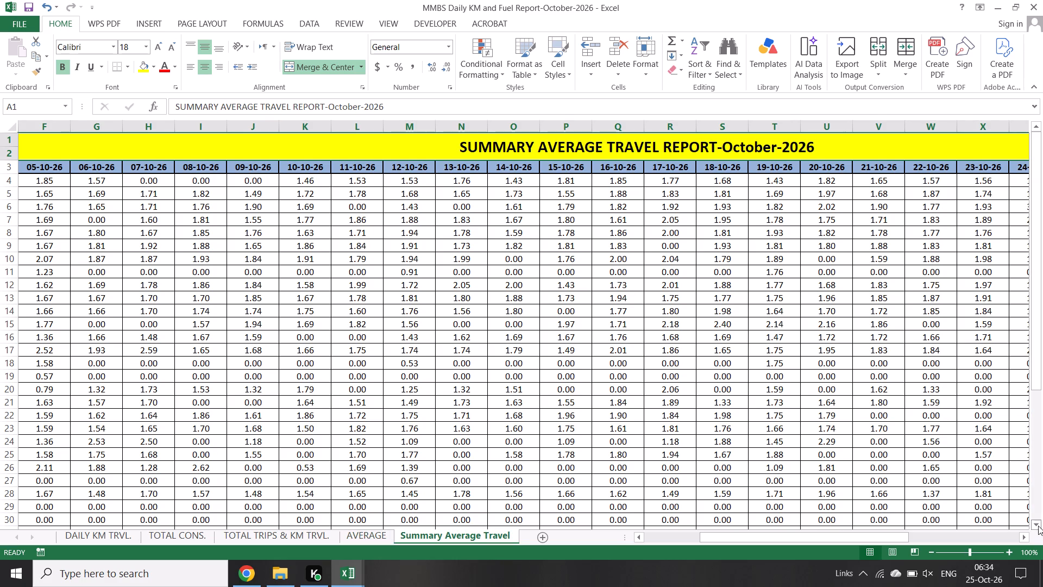
click(1026, 540)
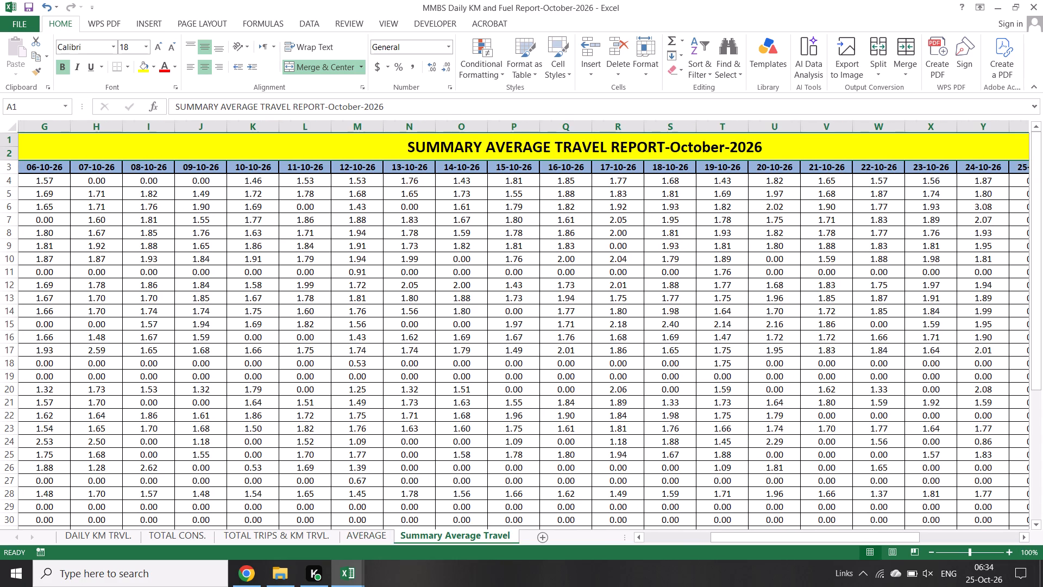
scroll(949, 392, up, 4)
click(838, 150)
Recheck the 24-Oct odometer readings on the DAILY KM TRVL. sheet and the 24-Oct fuel figures on the TOTAL CONS. sheet.
click(73, 537)
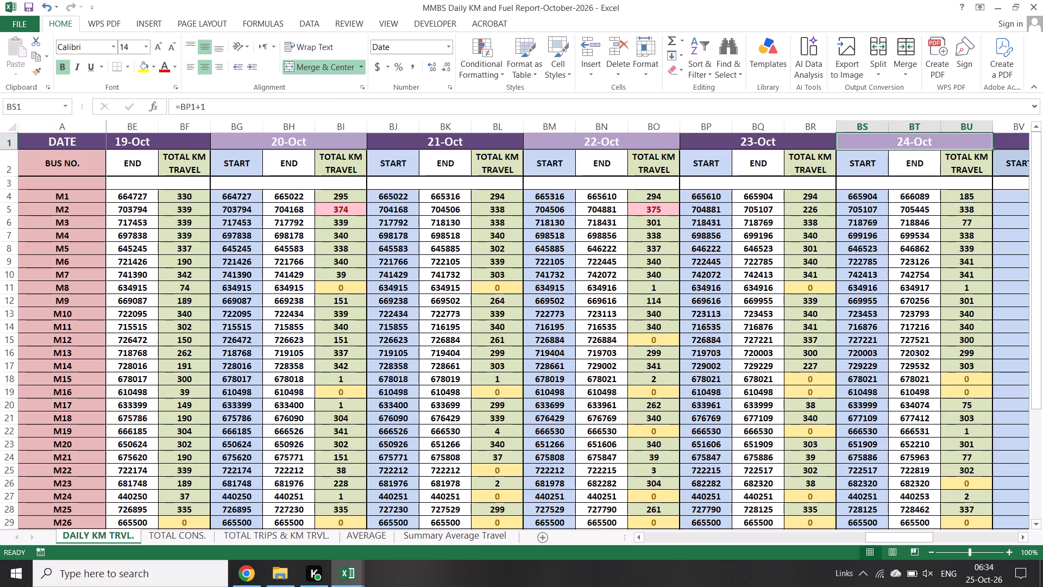
scroll(636, 402, up, 6)
scroll(674, 355, down, 7)
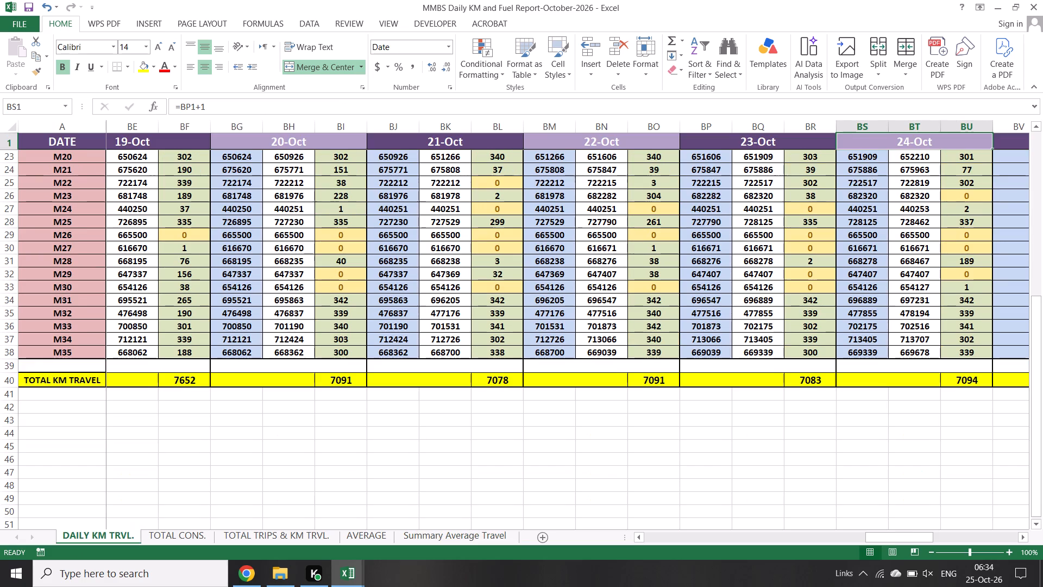
scroll(707, 357, up, 14)
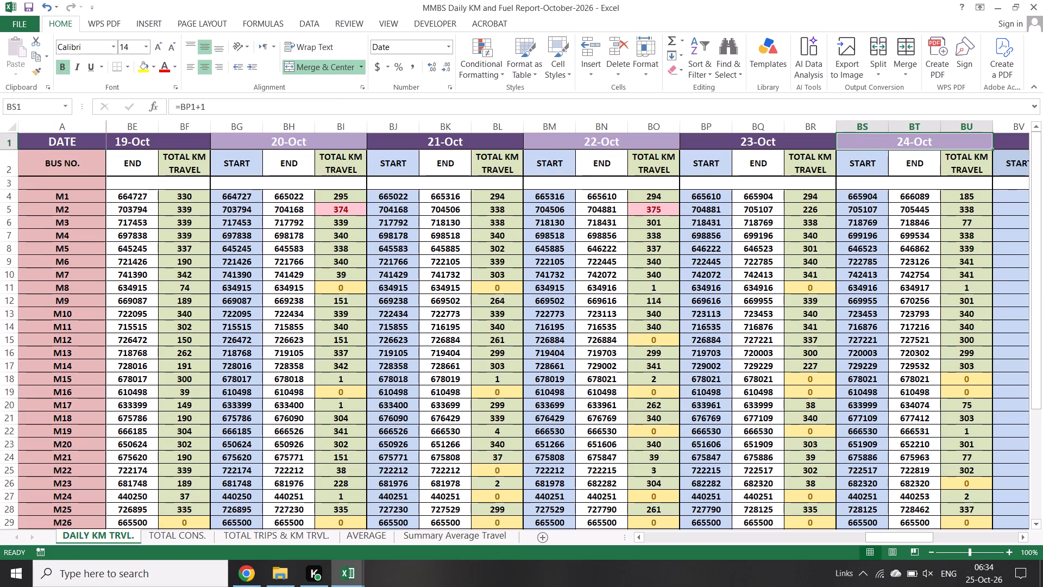
click(181, 536)
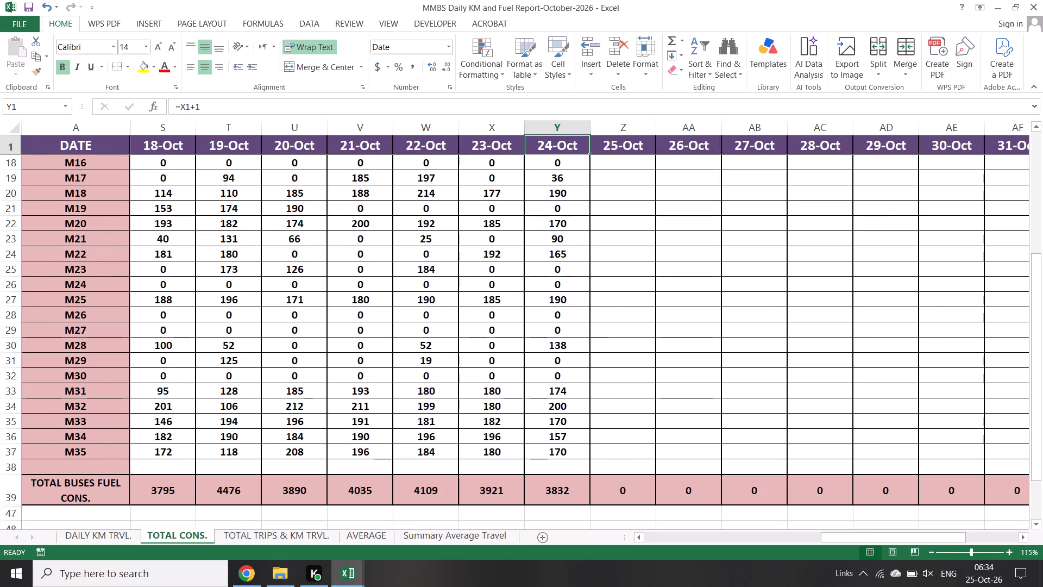
scroll(545, 421, up, 13)
ctrl+scroll(556, 433, down, 1)
scroll(604, 483, up, 6)
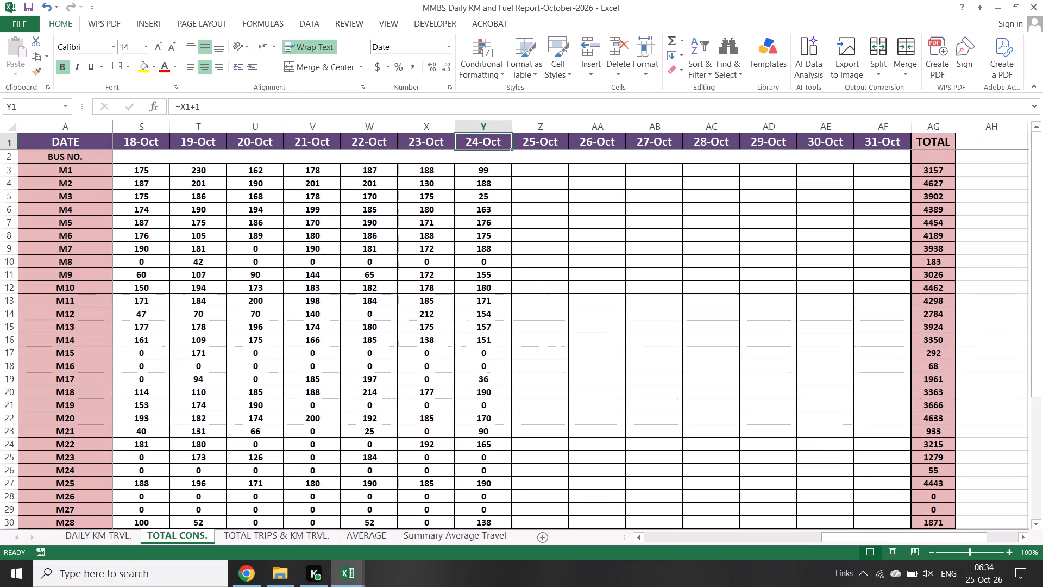
triple_click(639, 539)
triple_click(639, 539)
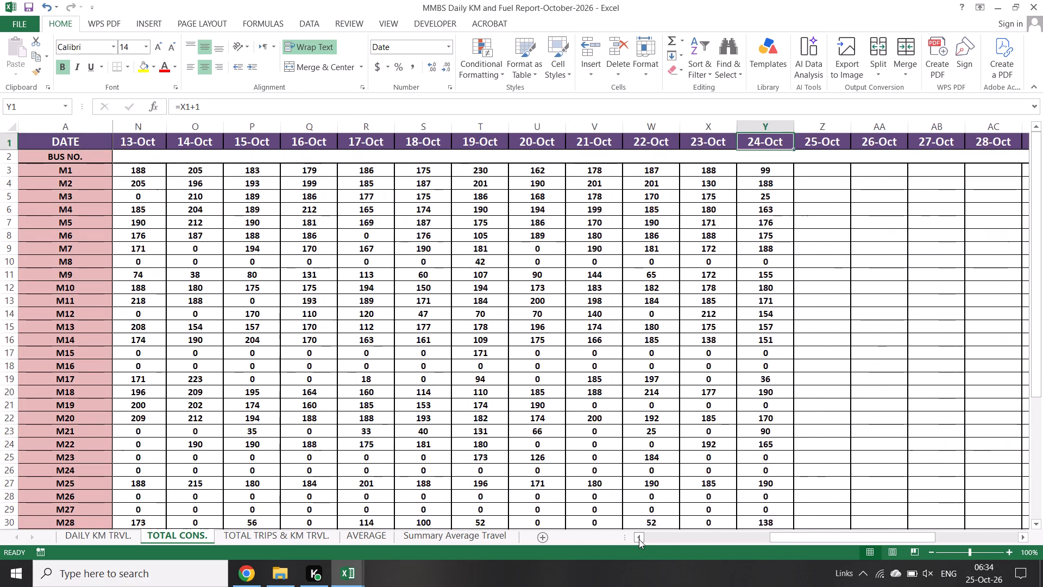
double_click(639, 539)
click(639, 539)
scroll(557, 387, up, 5)
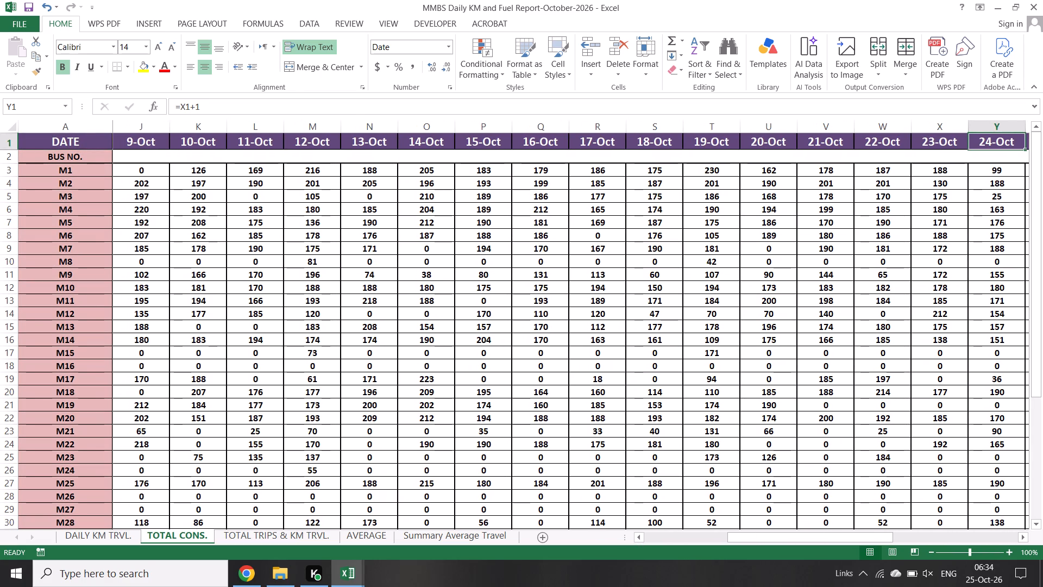
Look over the TOTAL TRIPS & KM TRVL., AVERAGE and Summary Average Travel sheets once more, ending on DAILY KM TRVL.
click(279, 542)
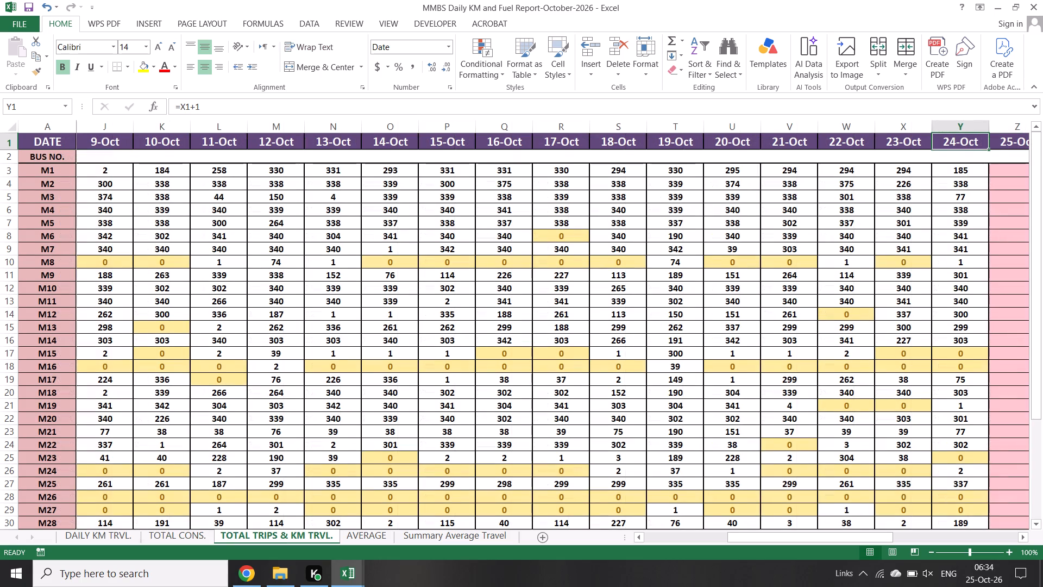
scroll(480, 399, down, 7)
scroll(468, 420, up, 15)
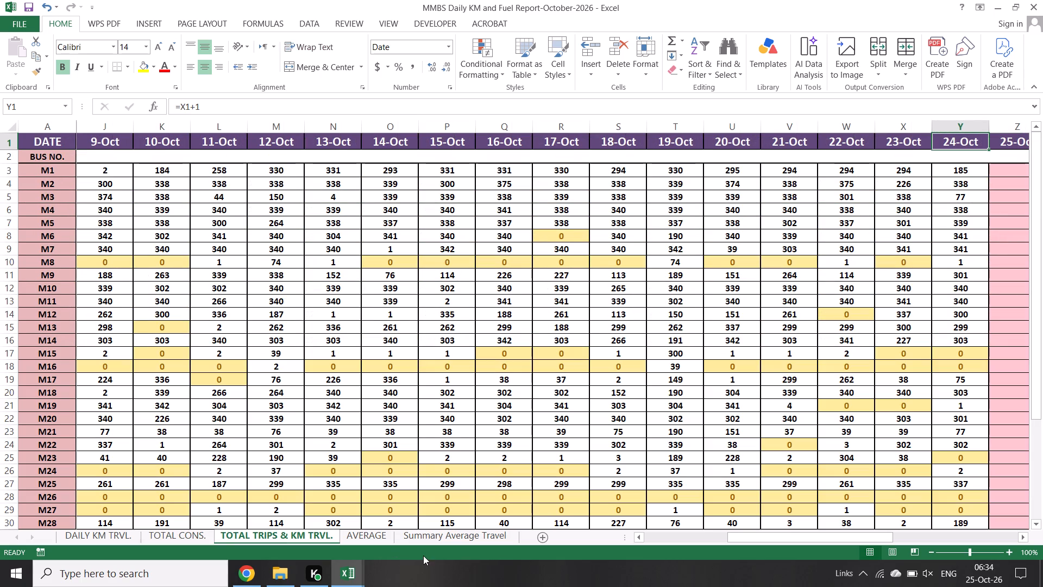
click(367, 539)
click(430, 538)
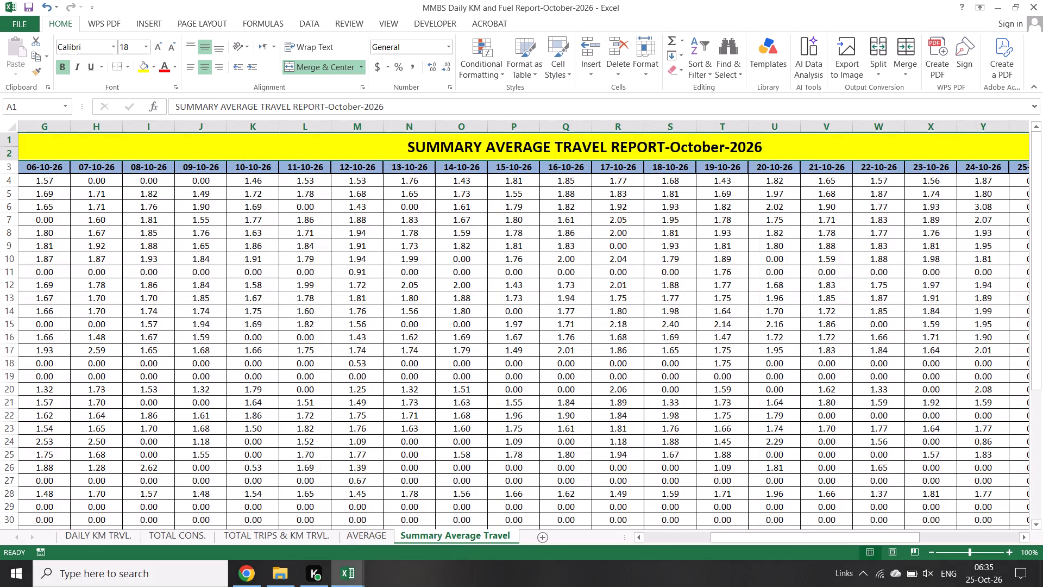
click(93, 535)
scroll(573, 345, up, 6)
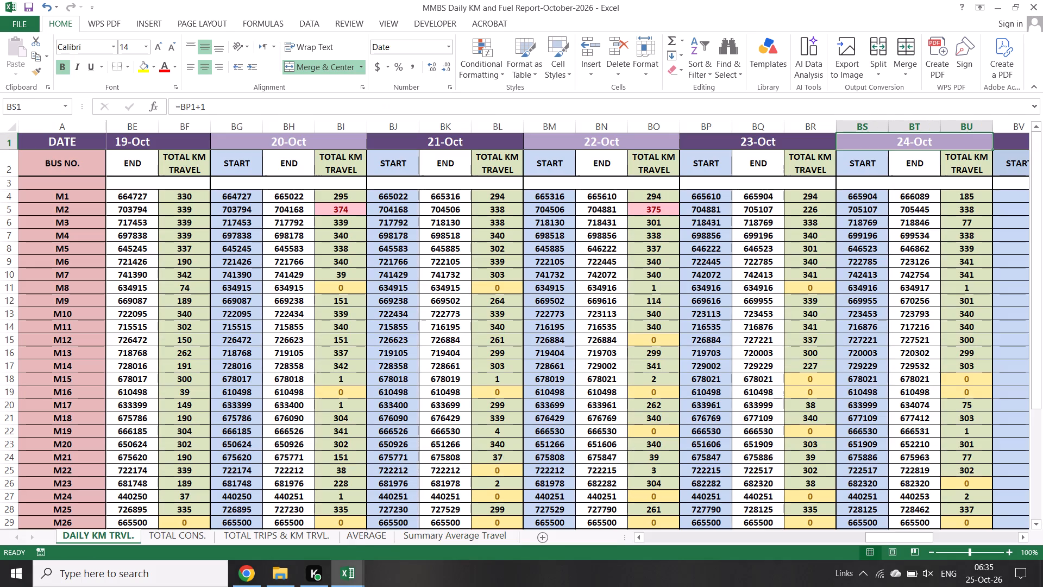
Save the MMBS Daily KM and Fuel Report workbook.
key(ctrl+s)
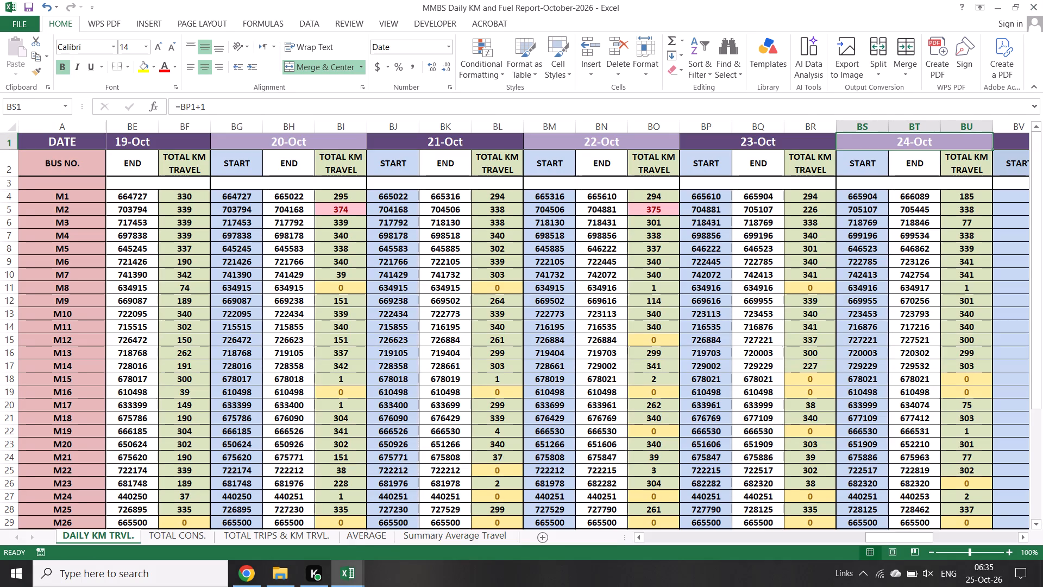
Copy the 24-Oct TOTAL KM TRAVEL for M1 to M35 into the Inside Depot KM Report's 24-Oct Actual K.M column as values only.
click(979, 196)
scroll(806, 329, up, 4)
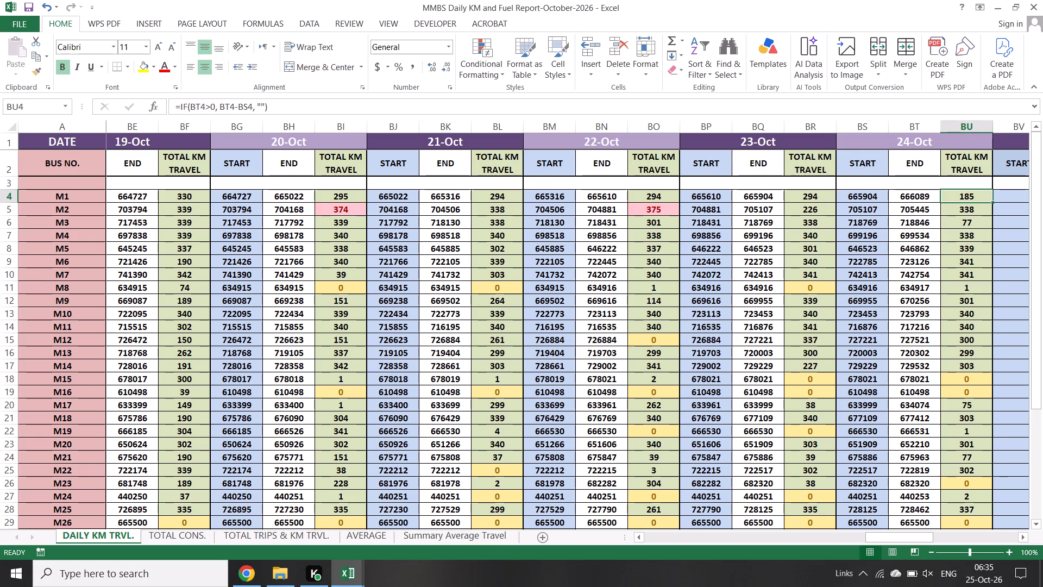
key(ctrl+shift+Down)
key(ctrl+c)
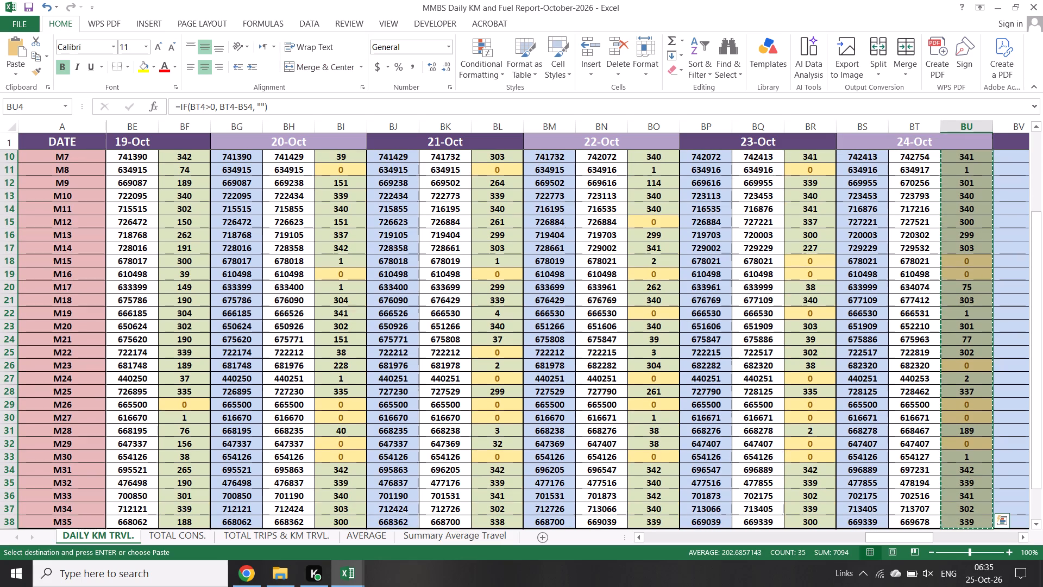
key(alt+Tab)
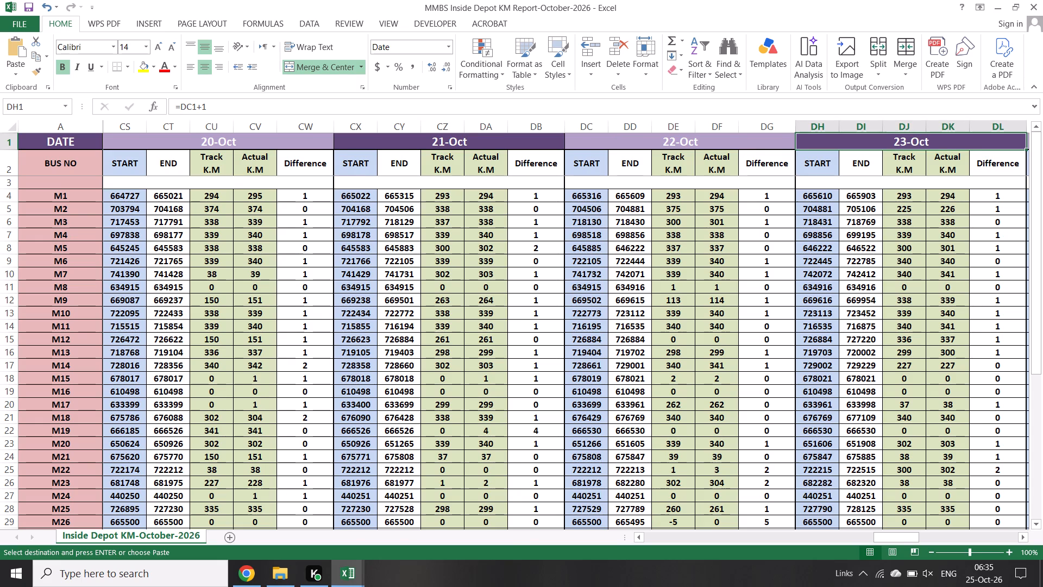
click(1029, 537)
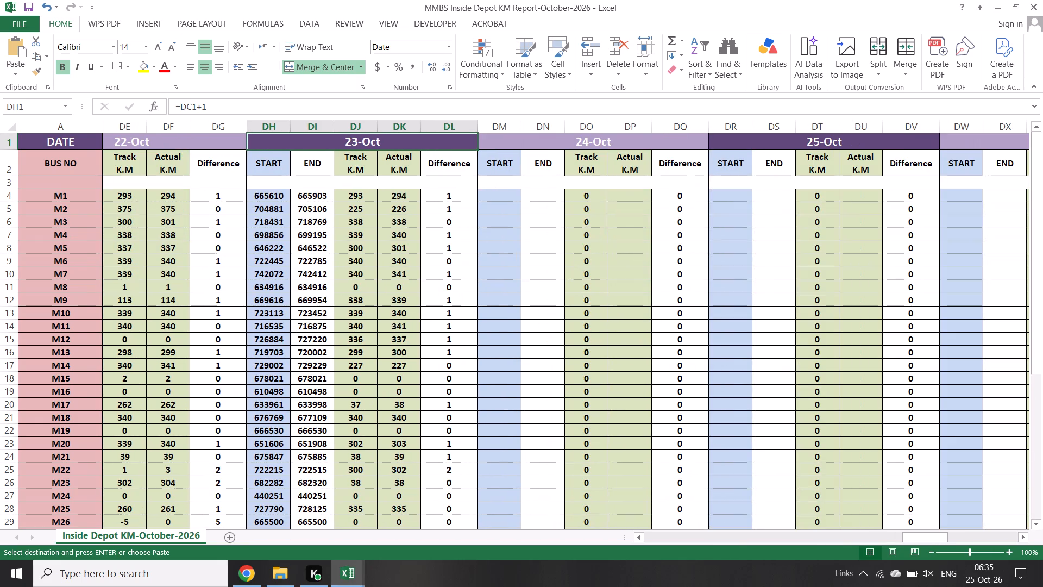
click(621, 202)
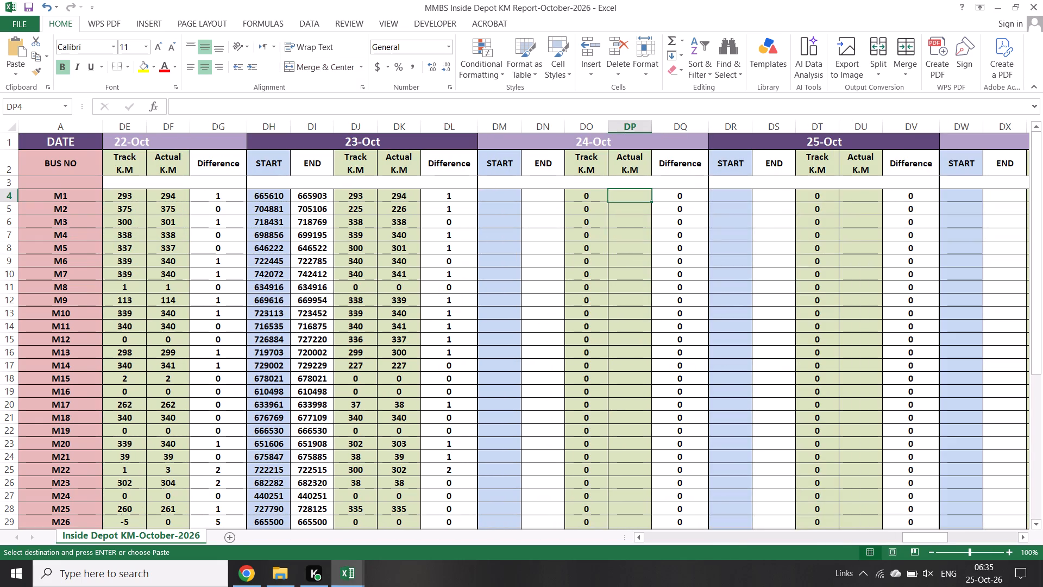
right_click(622, 193)
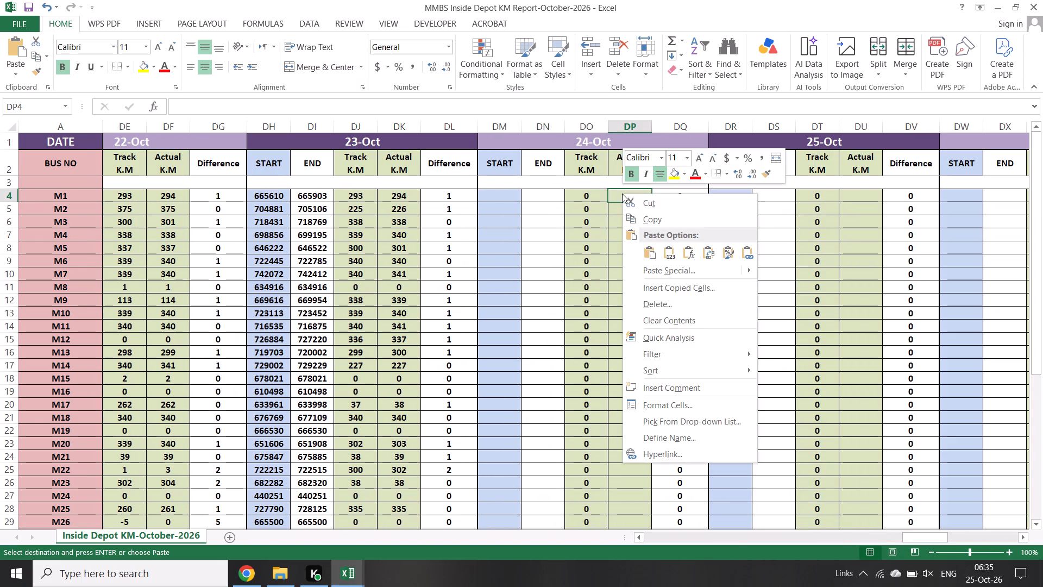
click(671, 245)
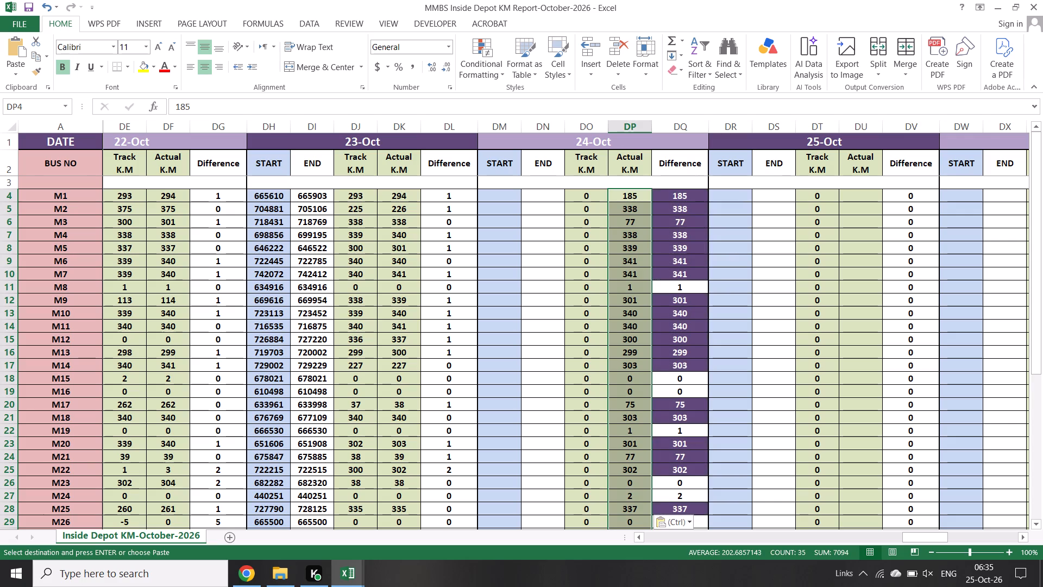
Copy the 24-Oct START readings for M1 to M35 from DAILY KM TRVL. into the Inside Depot report's 24-Oct START column as values only.
click(510, 192)
key(alt+Tab)
scroll(849, 314, up, 7)
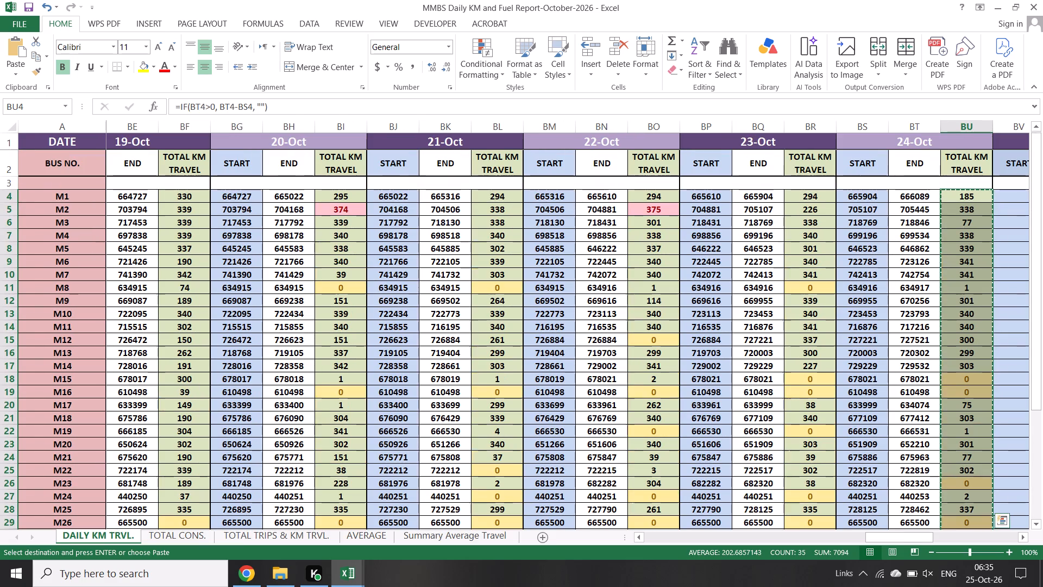
scroll(849, 314, up, 3)
key(Escape)
click(849, 196)
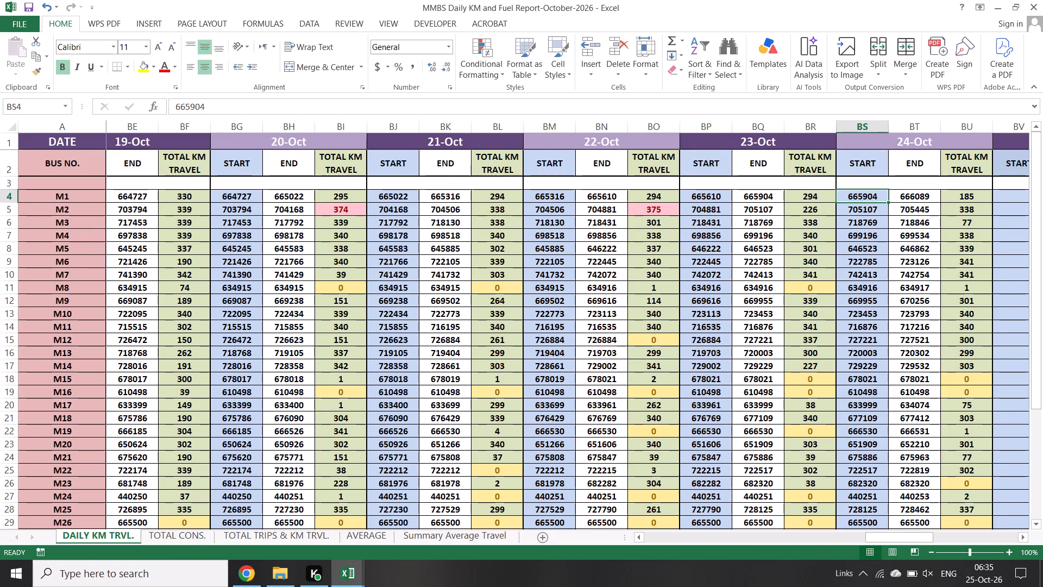
key(ctrl+shift+Down)
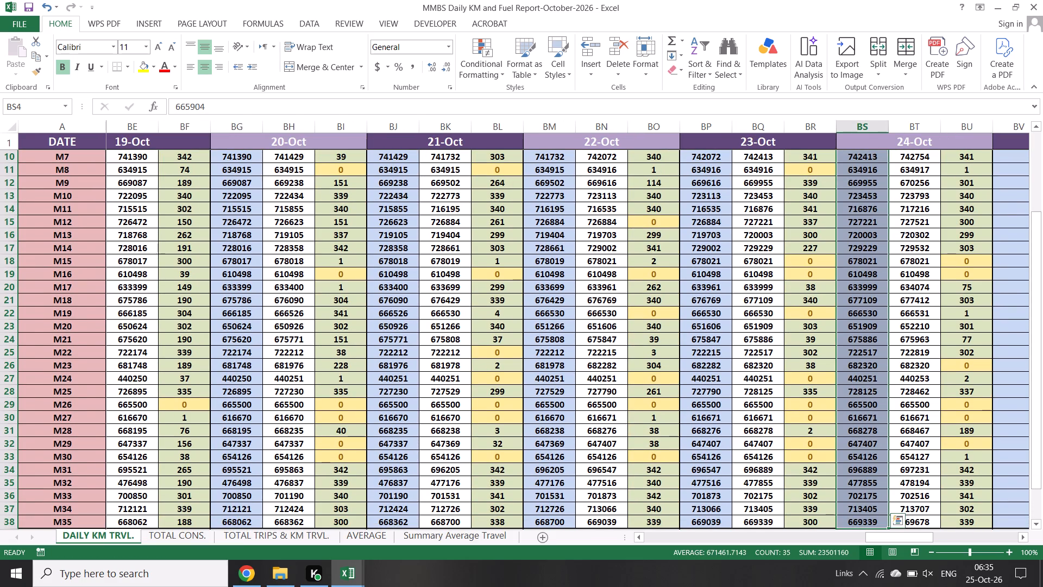
key(ctrl+c)
key(alt+Tab)
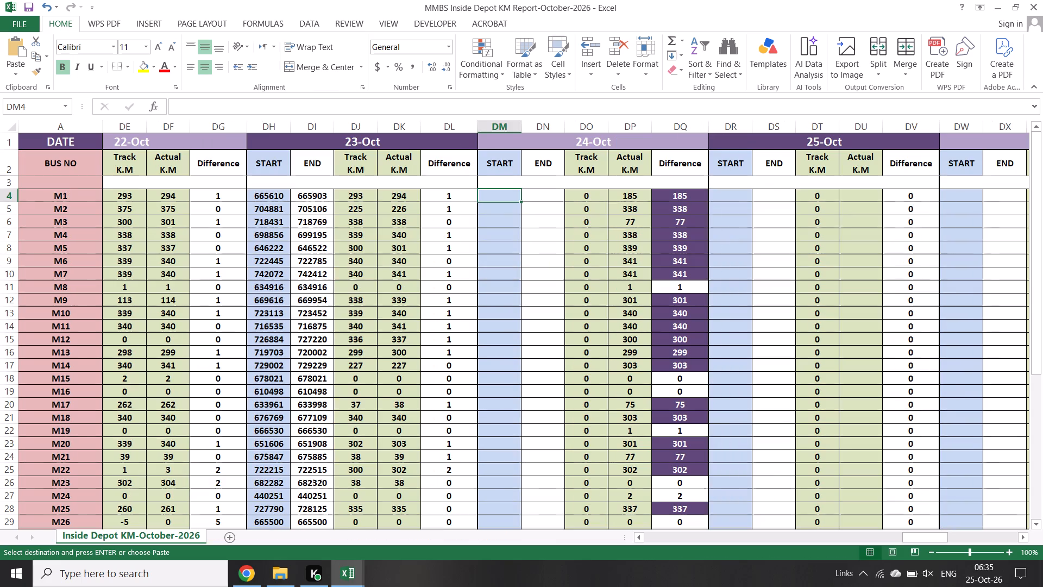
right_click(502, 197)
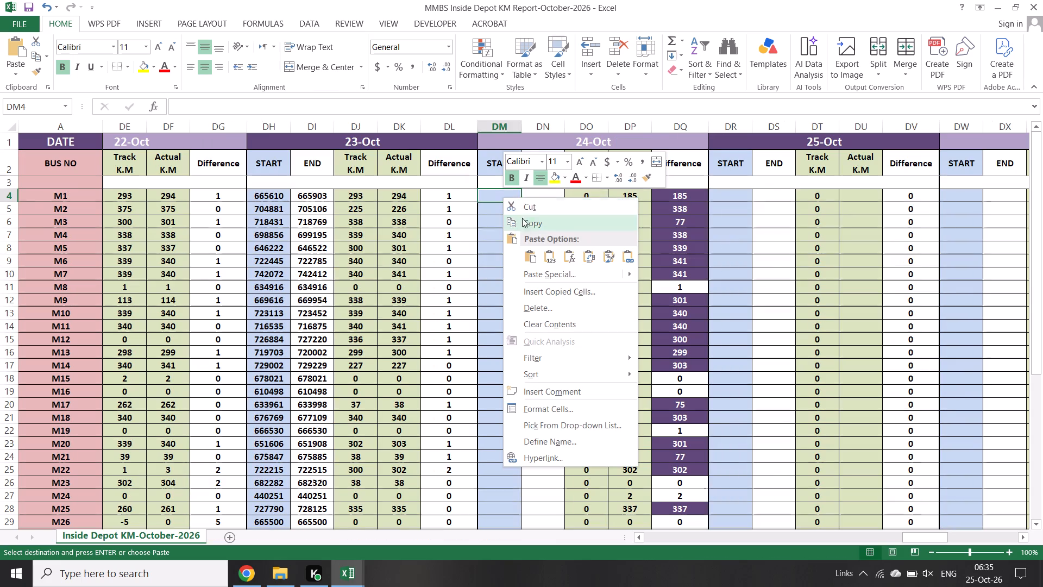
click(557, 258)
Enter the 24-Oct END readings in the Inside Depot report: M1 666088, M2 705445 and M3 718845.
click(539, 191)
ctrl+scroll(554, 313, up, 1)
scroll(641, 360, up, 6)
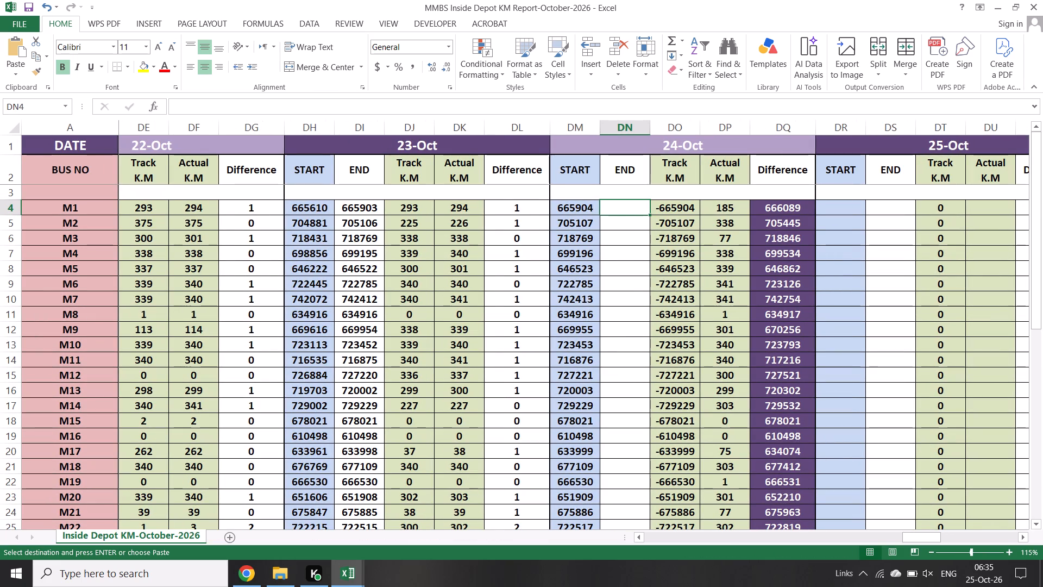
triple_click(1025, 538)
scroll(686, 392, up, 4)
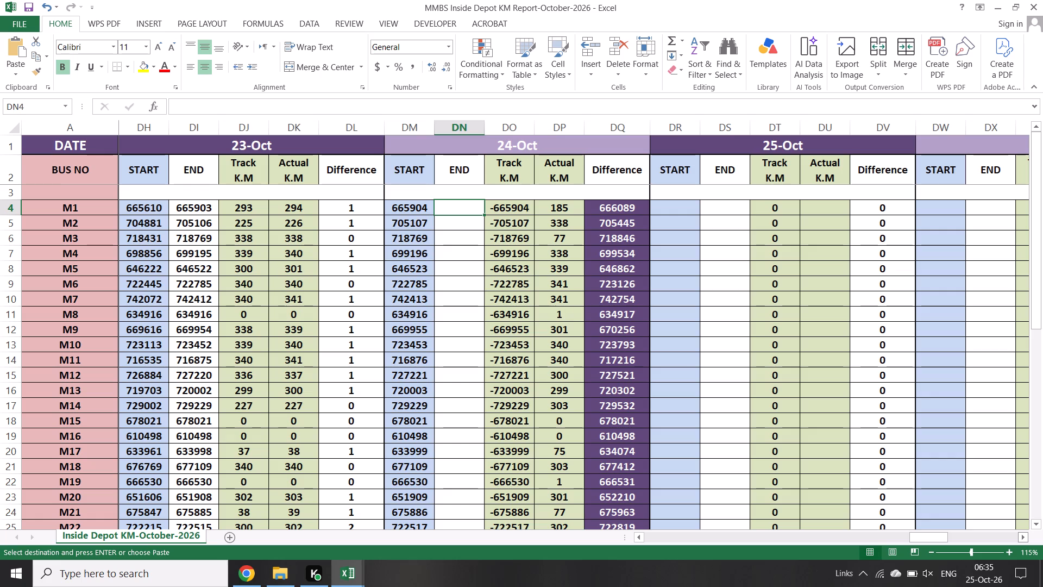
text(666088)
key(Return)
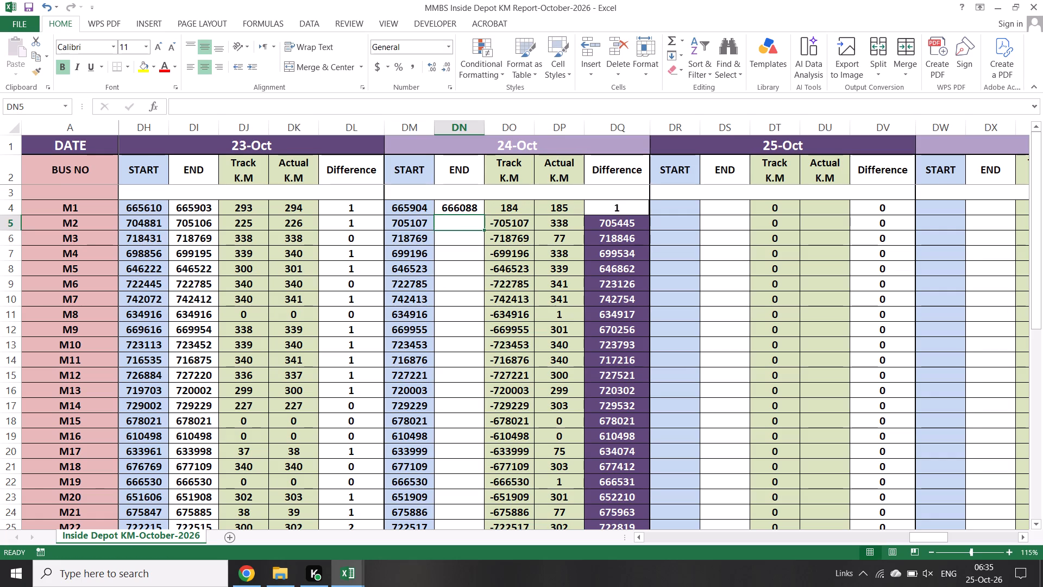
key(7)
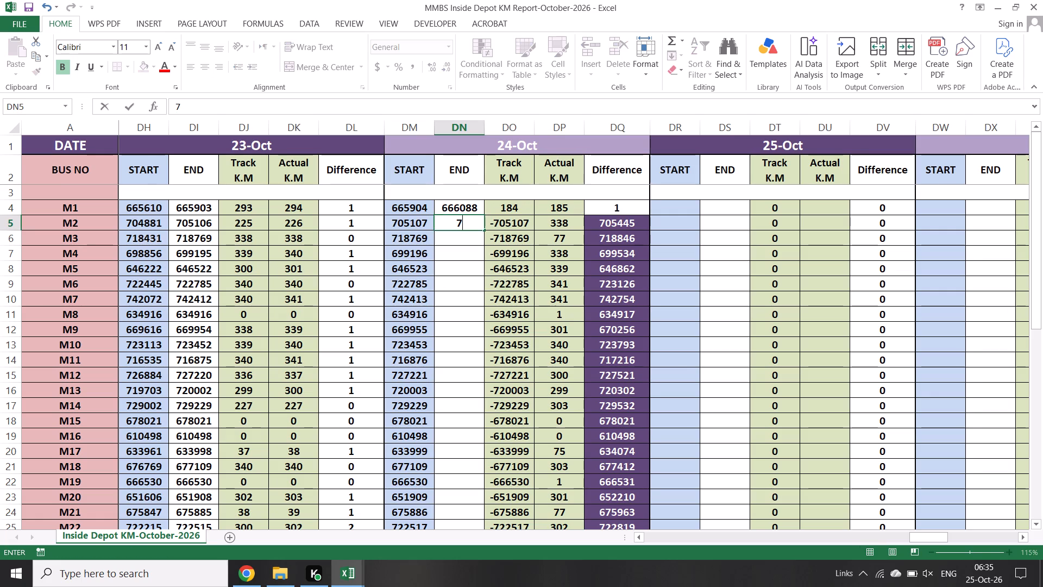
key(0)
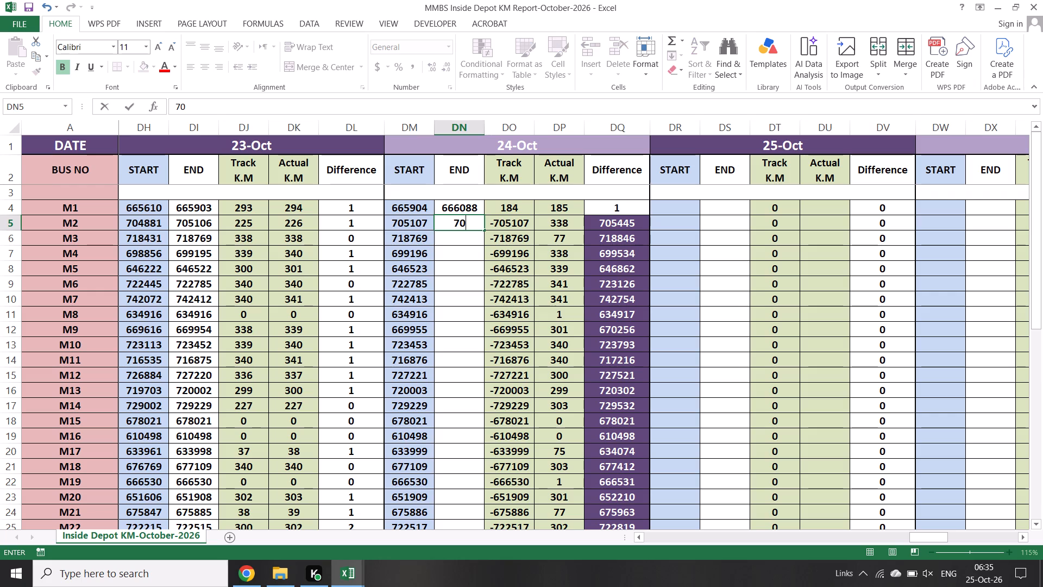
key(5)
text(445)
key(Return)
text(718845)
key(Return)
Enter the 24-Oct END readings M4 699534, M5 646861, M6 723124 and M7 742753, leaving M8 blank.
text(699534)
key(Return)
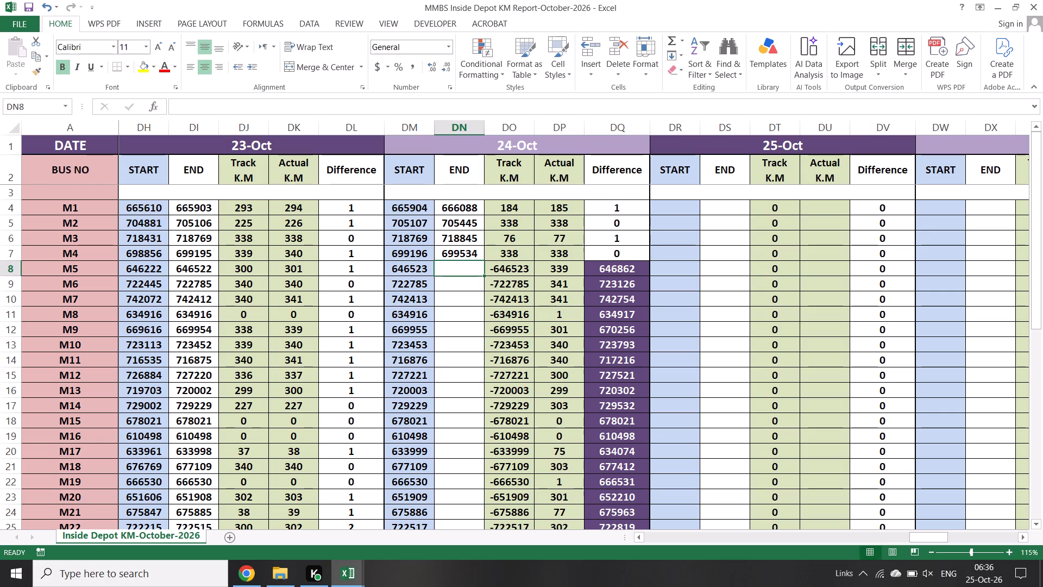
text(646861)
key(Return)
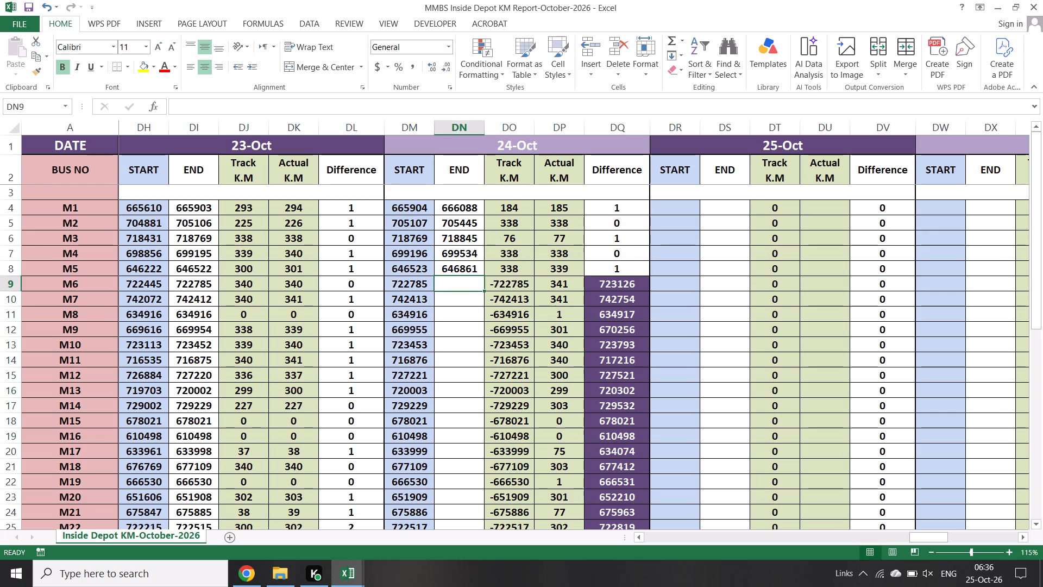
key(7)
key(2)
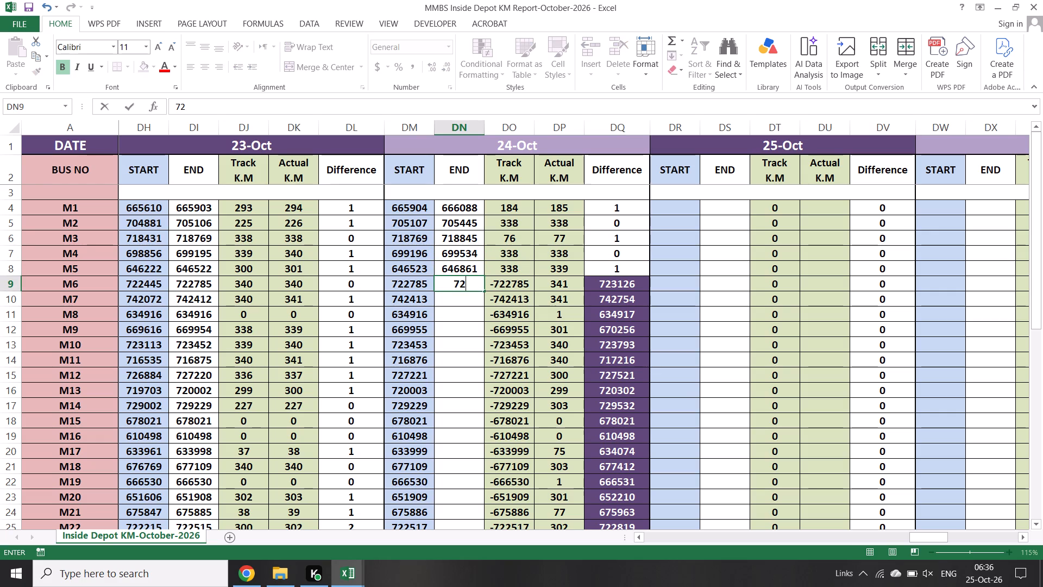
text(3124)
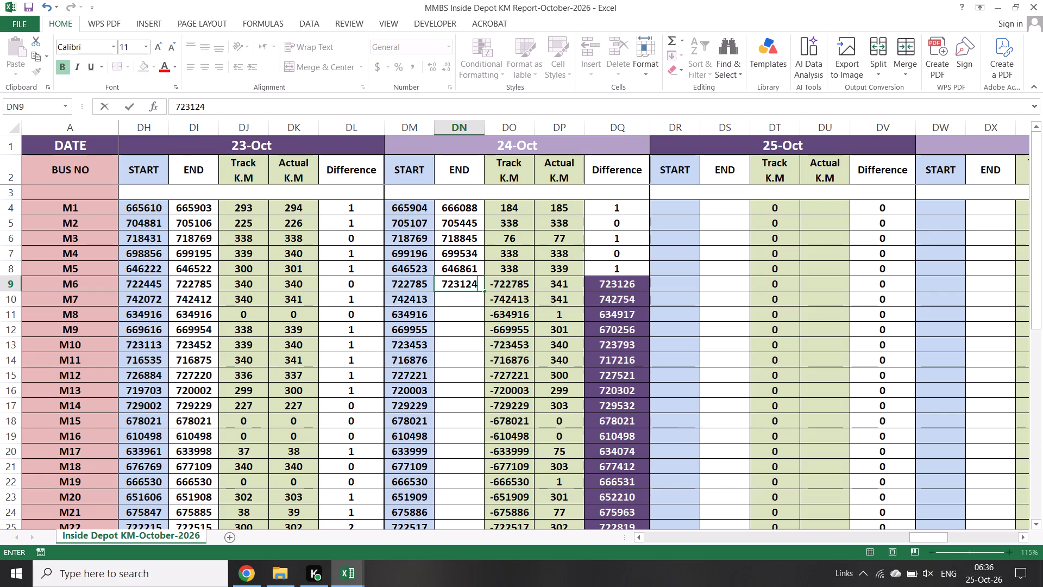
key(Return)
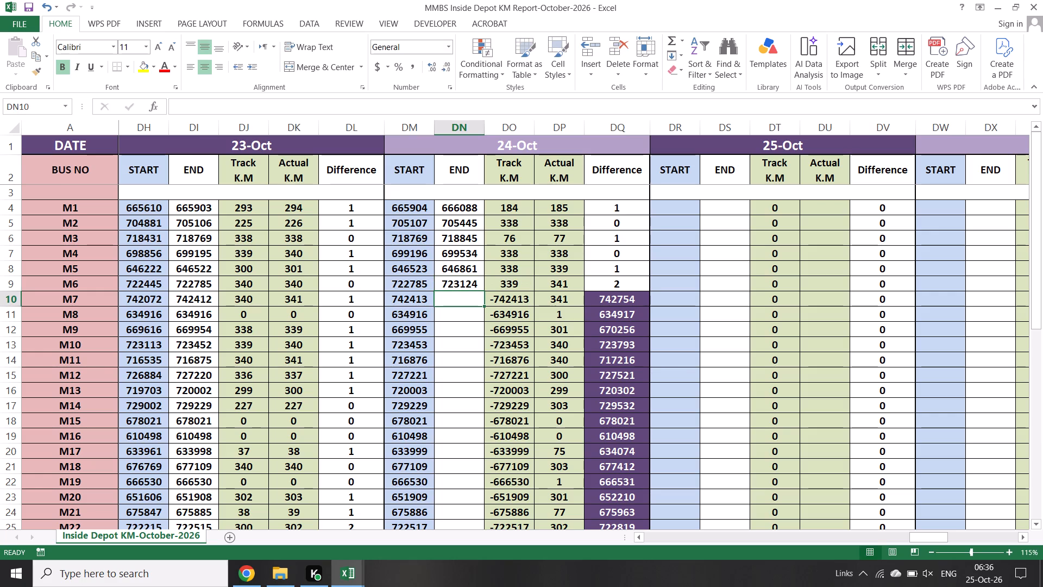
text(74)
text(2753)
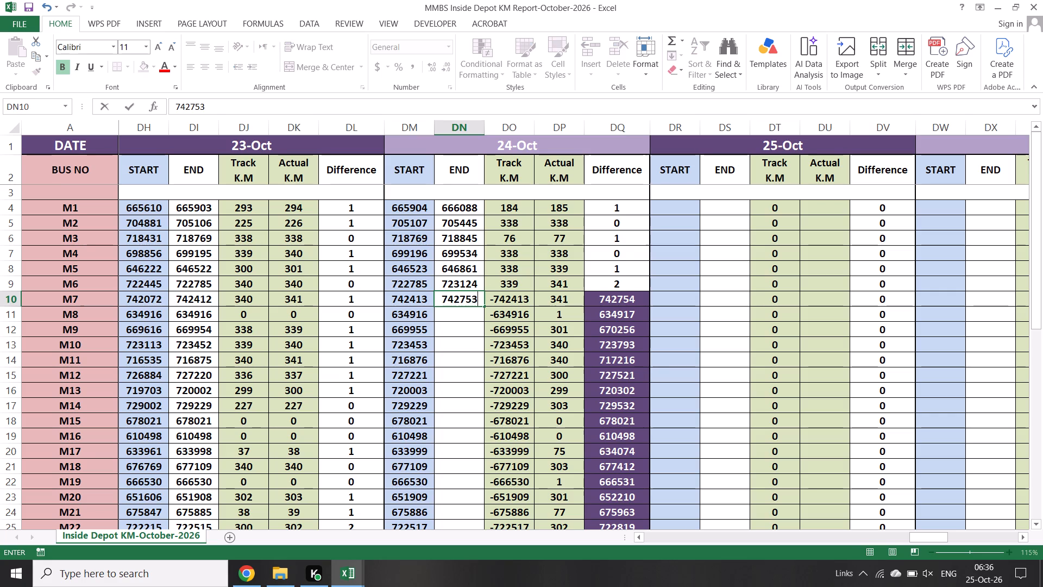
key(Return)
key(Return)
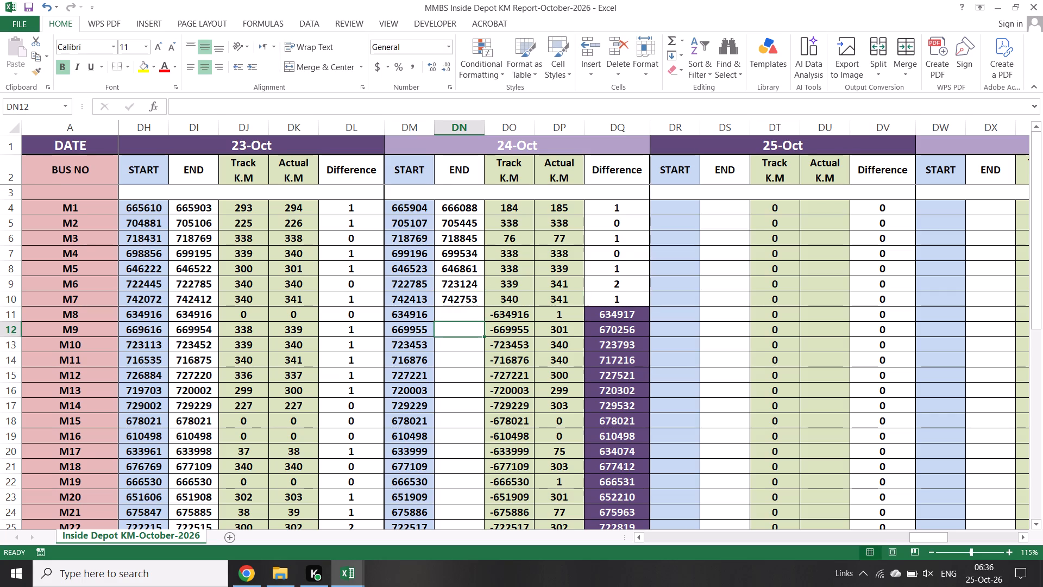
Enter the 24-Oct END readings M9 670255, M10 723792, M11 717216 and M12 727520.
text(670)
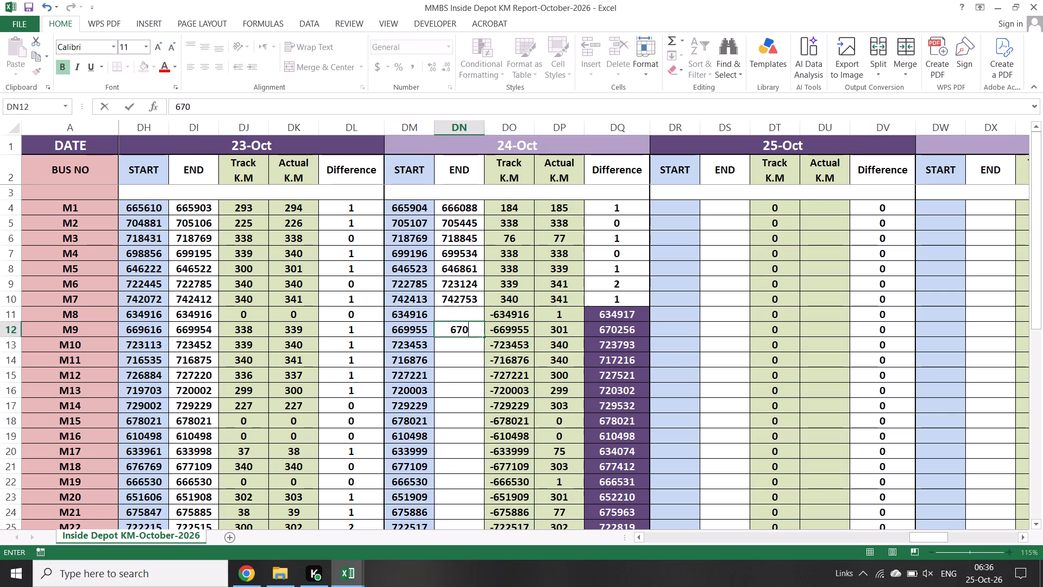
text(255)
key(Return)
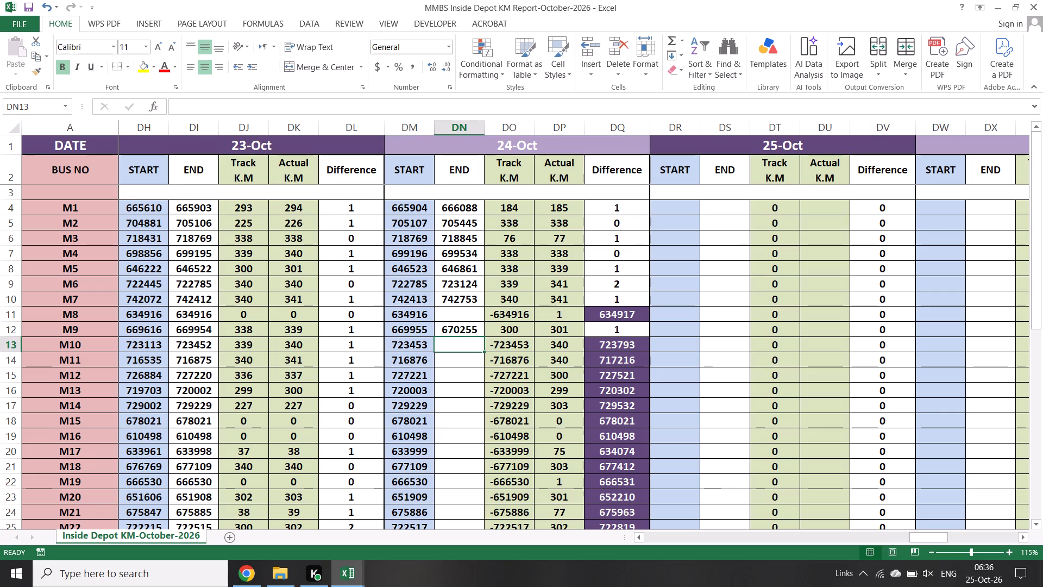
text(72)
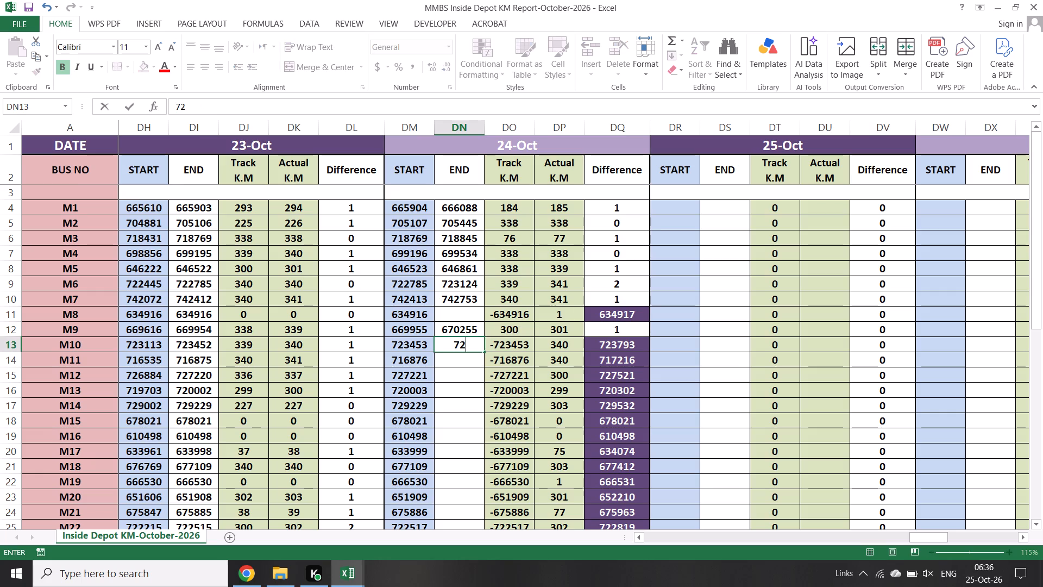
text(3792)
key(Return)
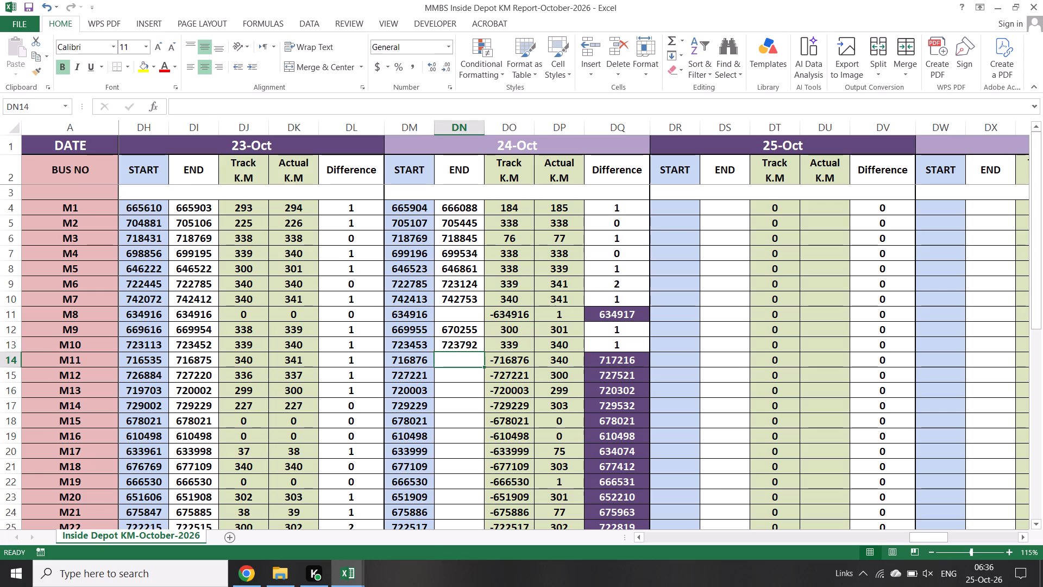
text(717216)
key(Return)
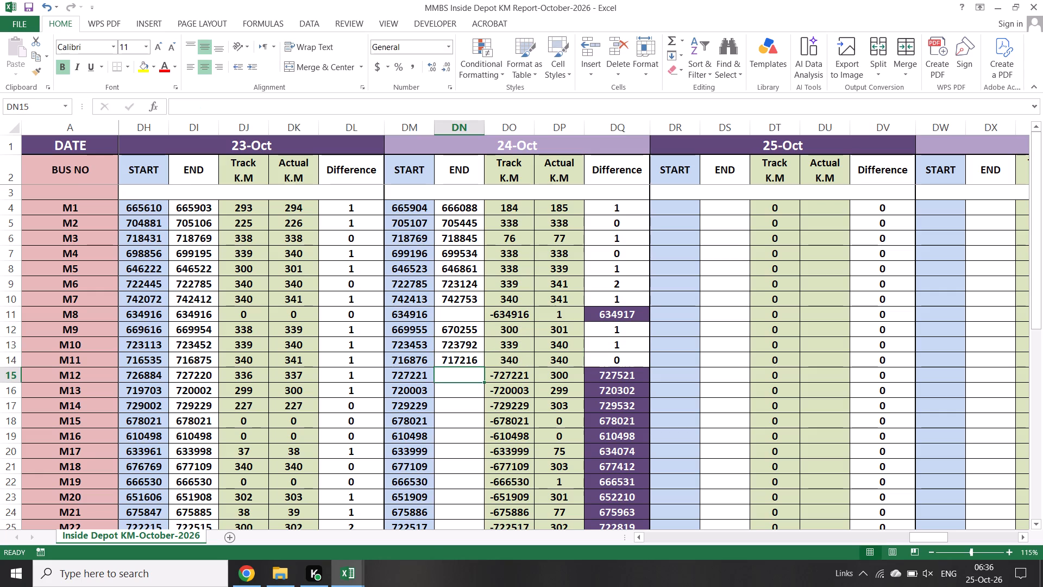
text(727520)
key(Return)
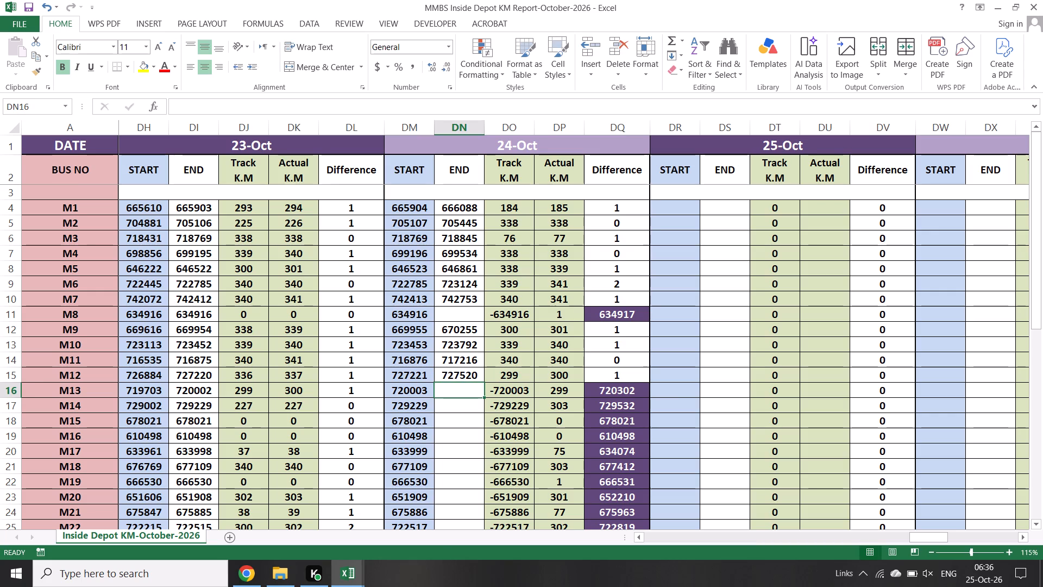
Enter the 24-Oct END readings M13 720302, M14 729532 and M17 634073, leaving M15 and M16 blank.
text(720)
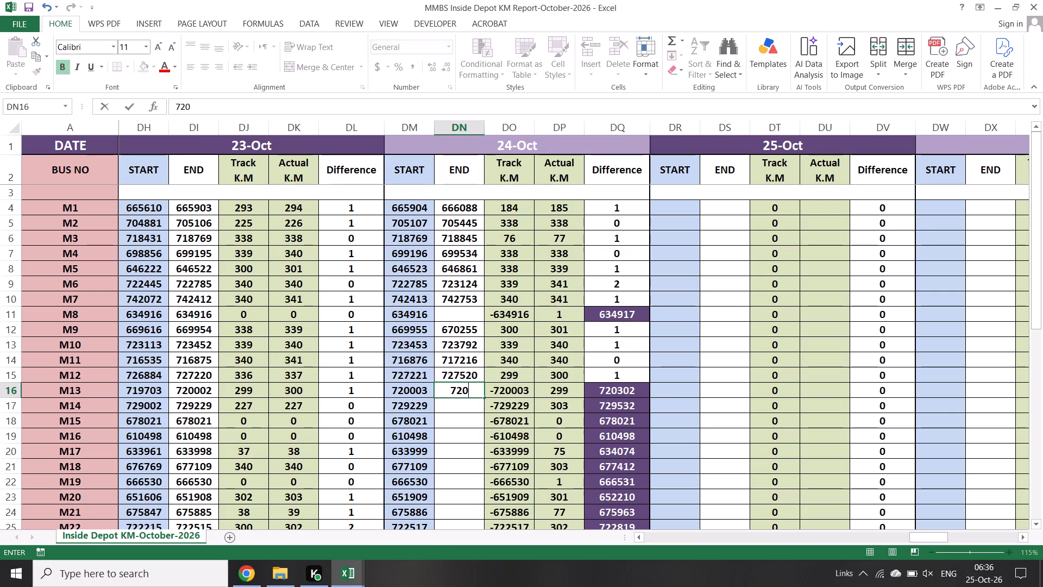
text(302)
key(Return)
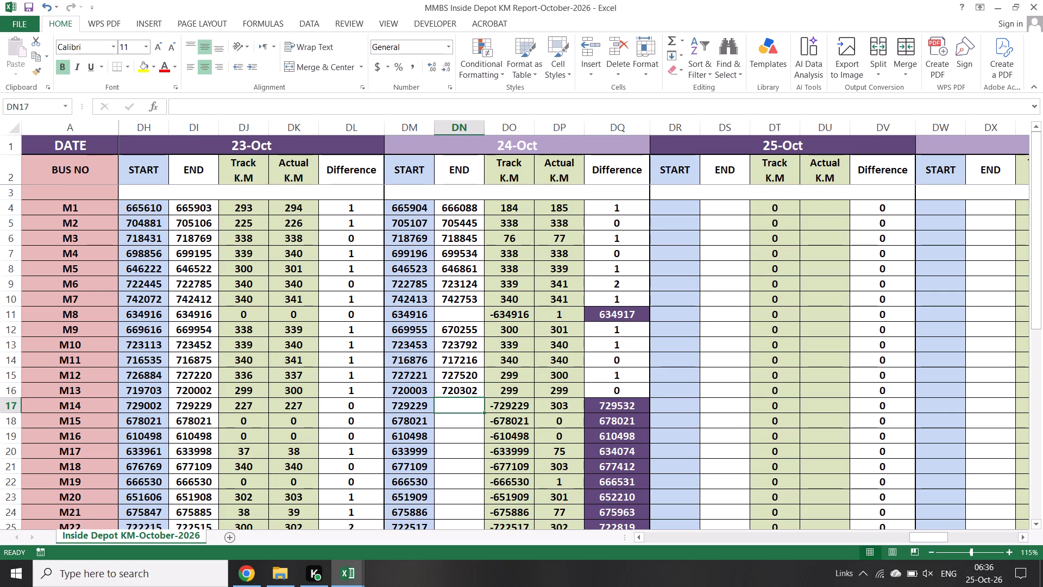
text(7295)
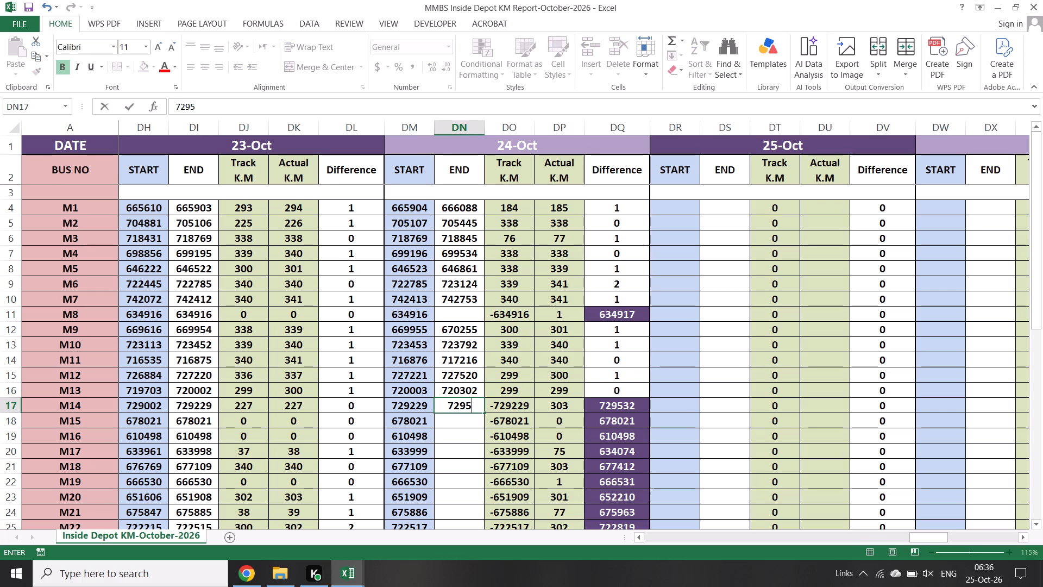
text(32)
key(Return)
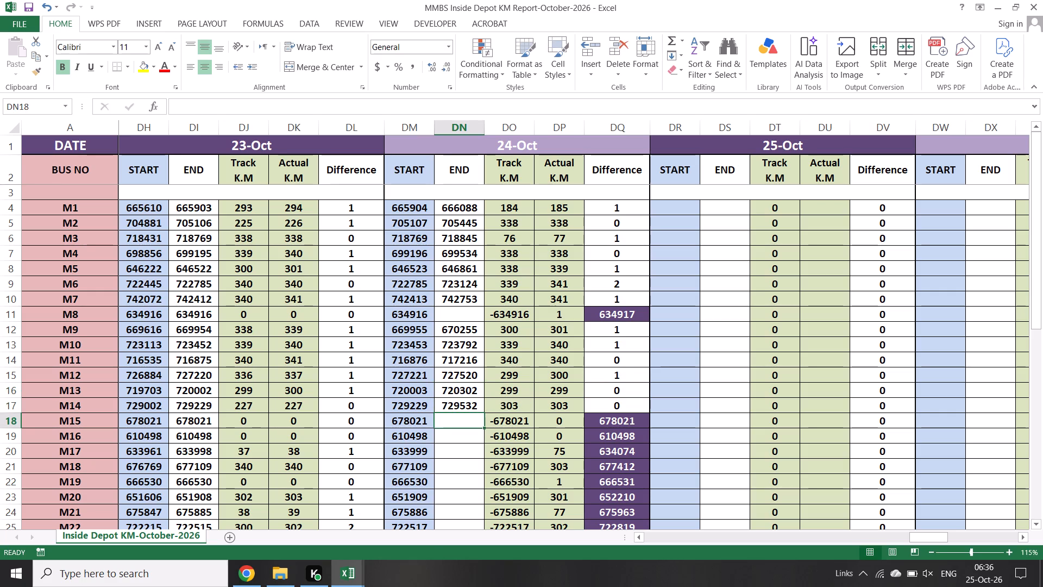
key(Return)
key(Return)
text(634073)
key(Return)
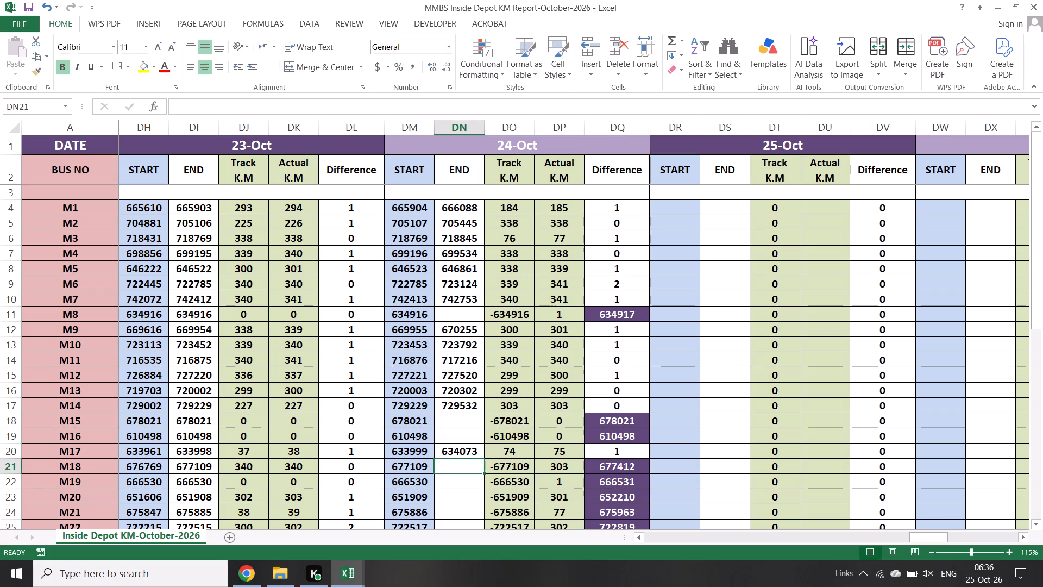
Enter the 24-Oct END readings M18 677412, M20 652210 and M21 675962, leaving M19 blank.
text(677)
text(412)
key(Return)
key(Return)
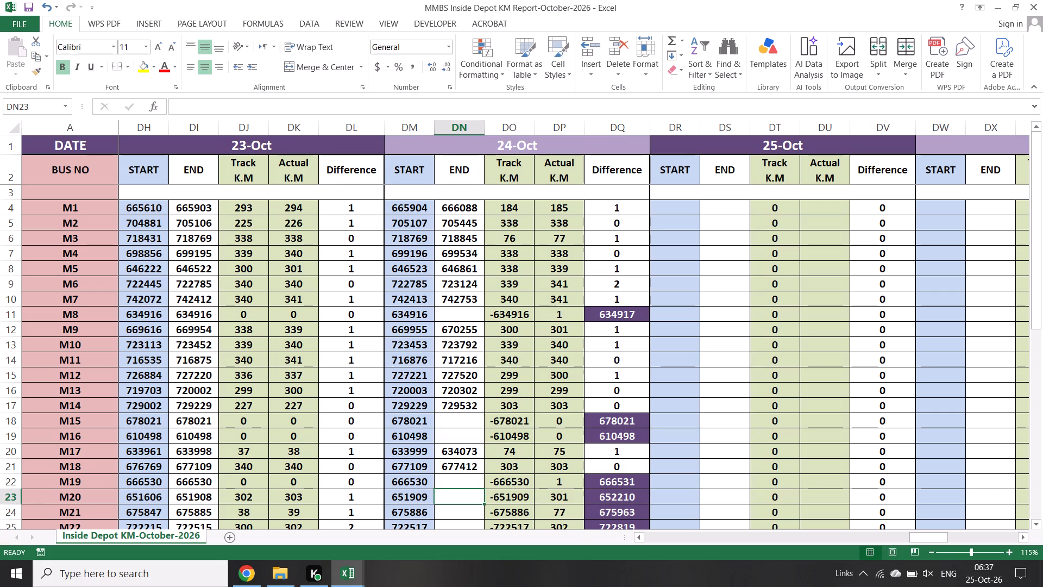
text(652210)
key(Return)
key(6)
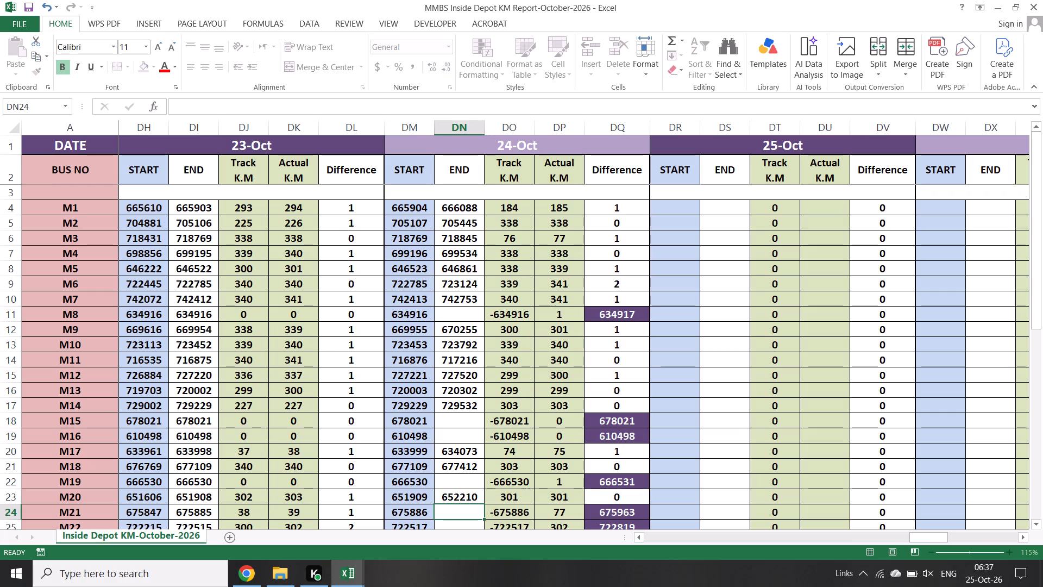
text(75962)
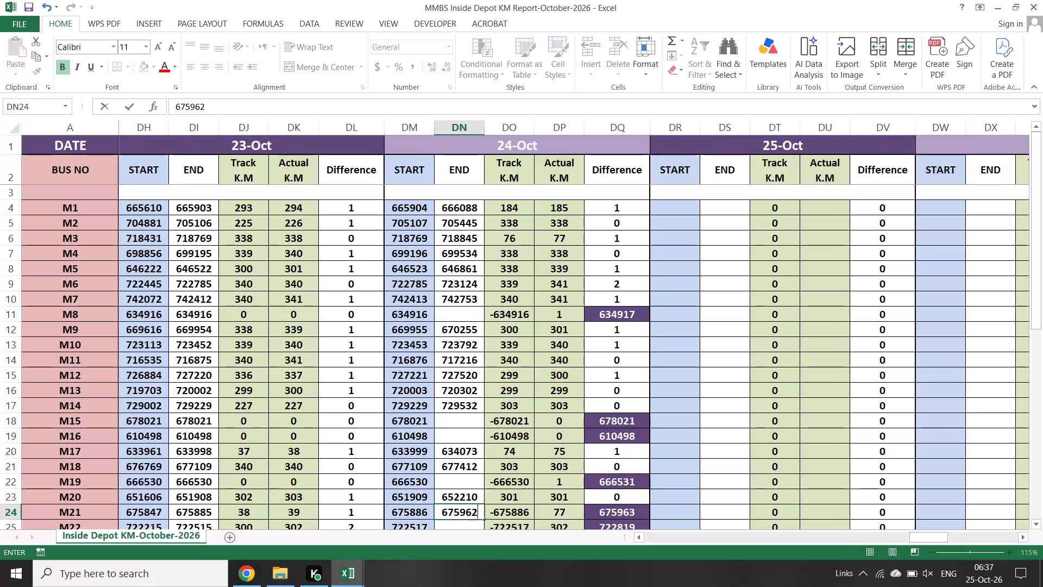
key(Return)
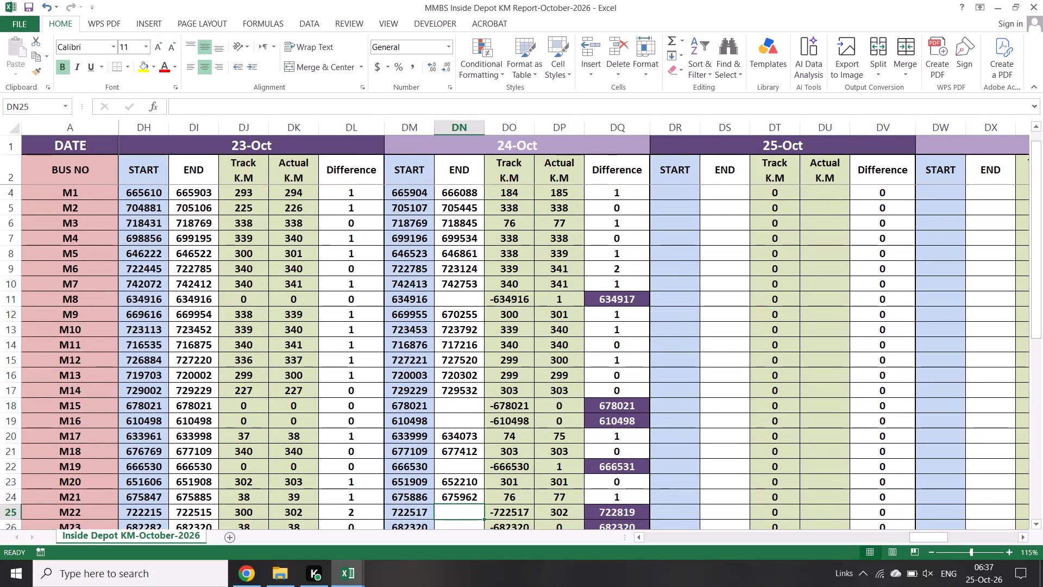
Enter the 24-Oct END readings M22 722818, M23 682320 and M25 728461, leaving M24, M26 and M27 blank.
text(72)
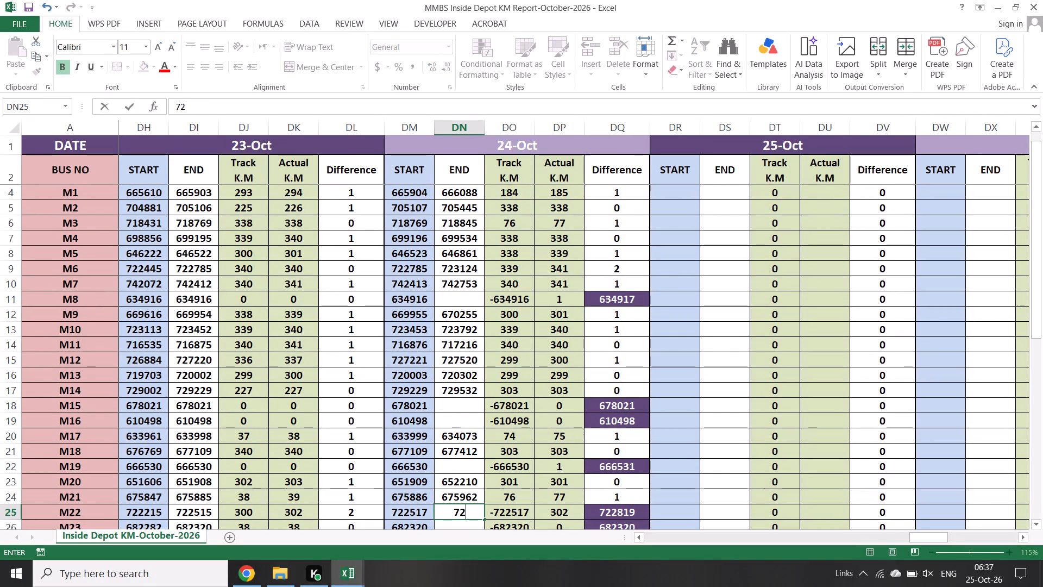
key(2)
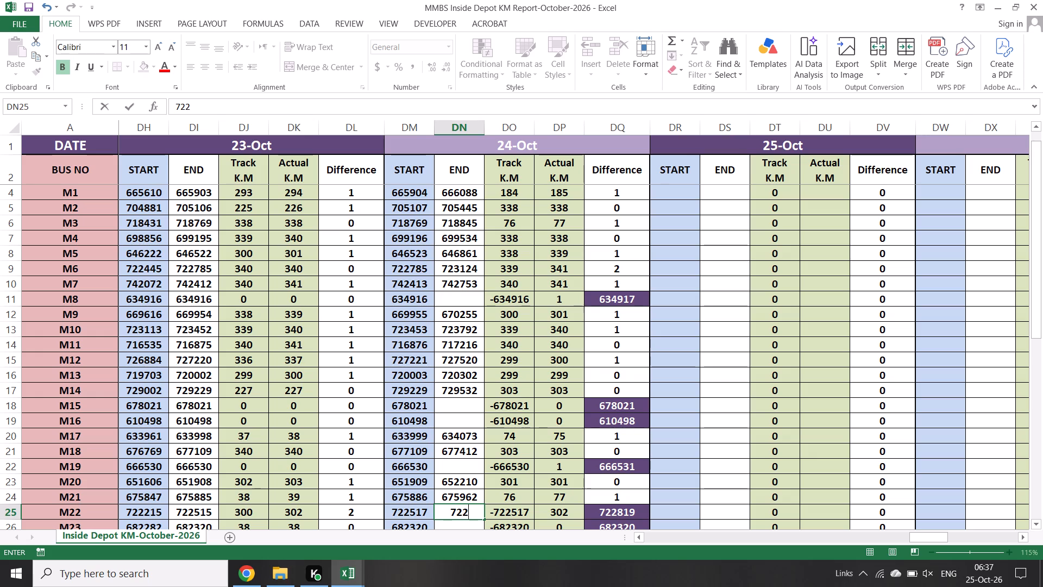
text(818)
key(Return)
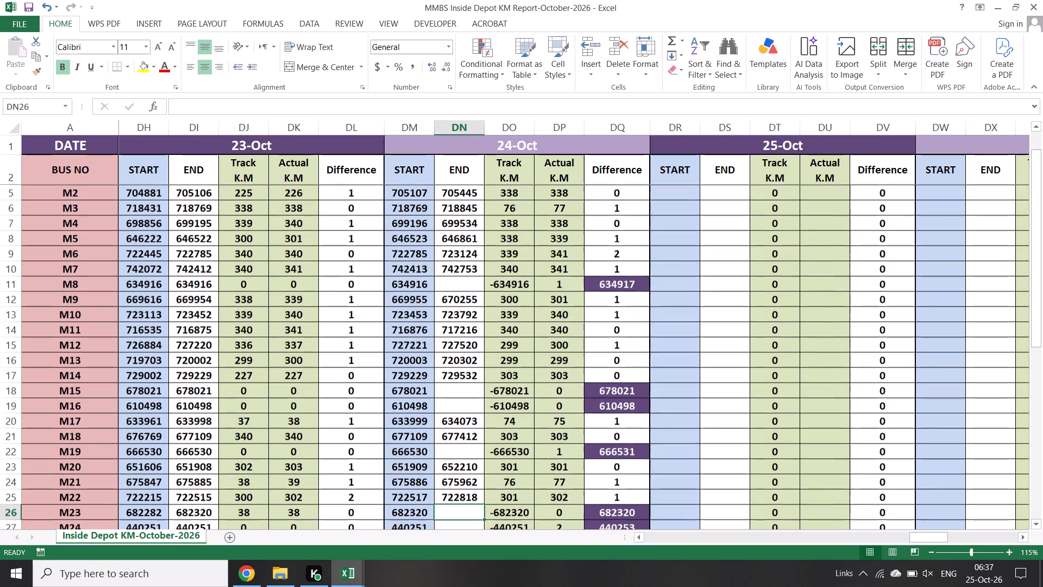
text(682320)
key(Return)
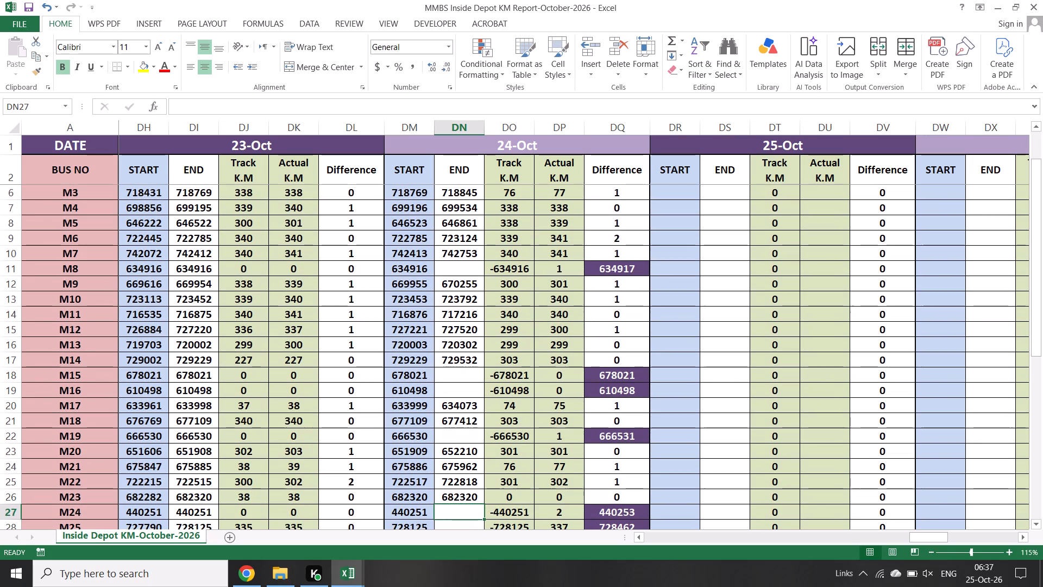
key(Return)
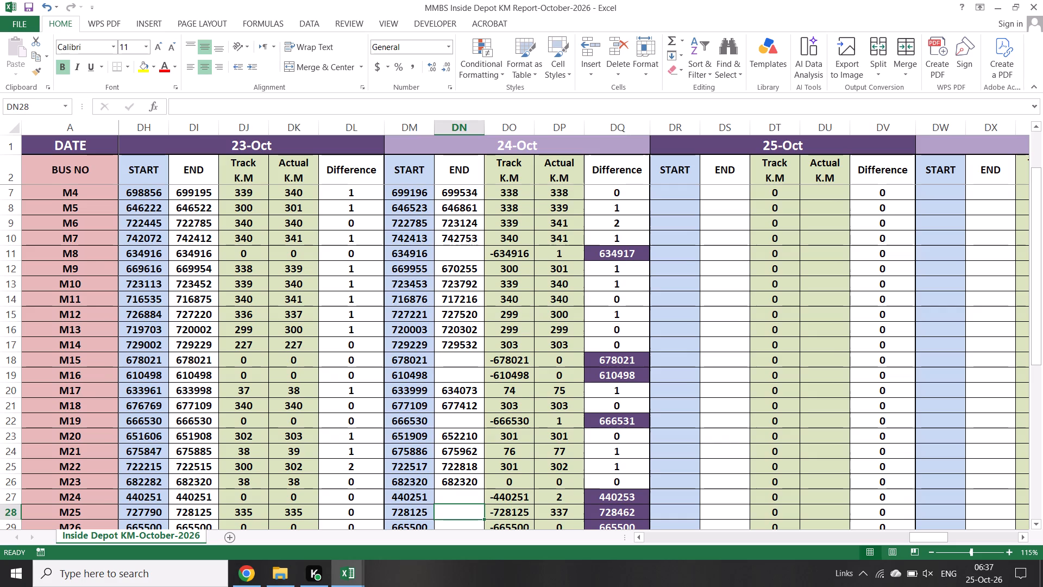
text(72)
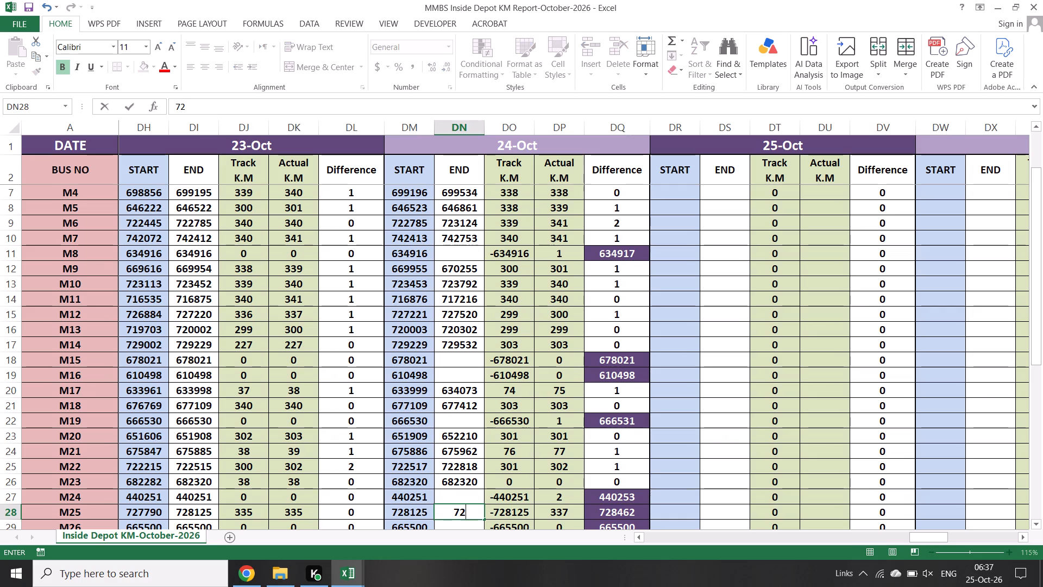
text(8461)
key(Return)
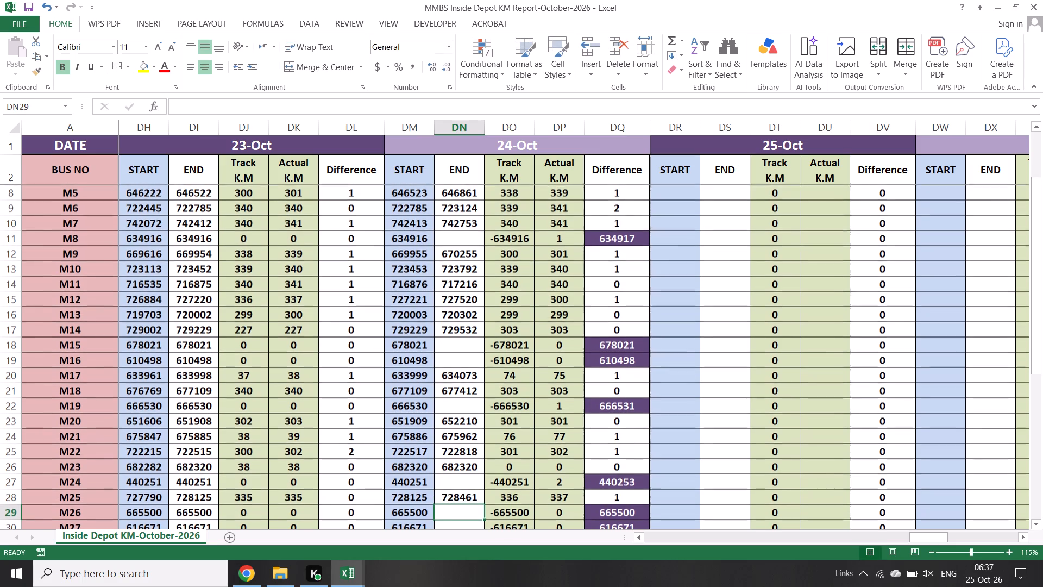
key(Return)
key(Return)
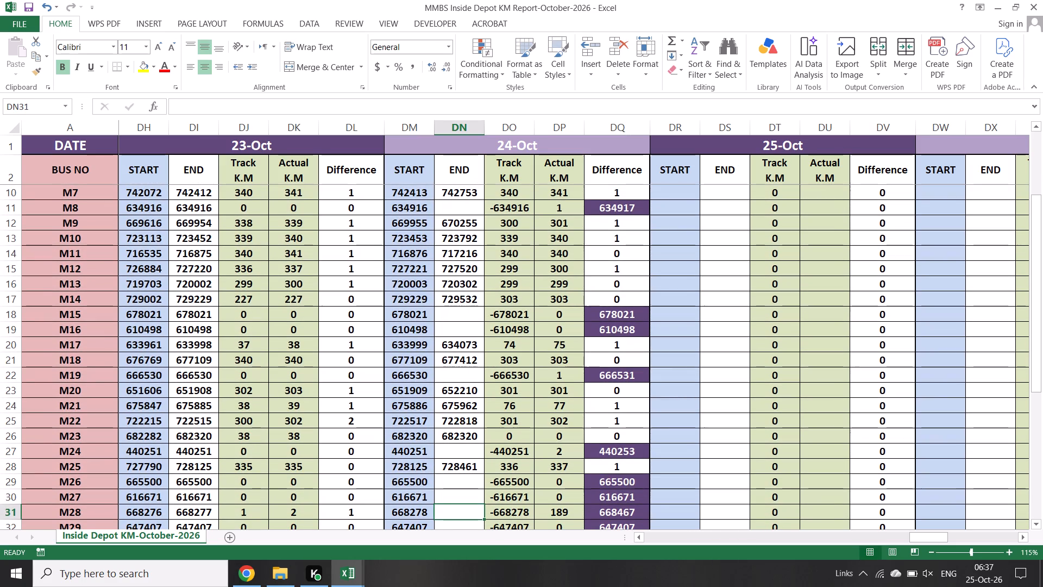
Enter the 24-Oct END readings M28 668466, M31 697231 and M32 478193, leaving M29 and M30 blank.
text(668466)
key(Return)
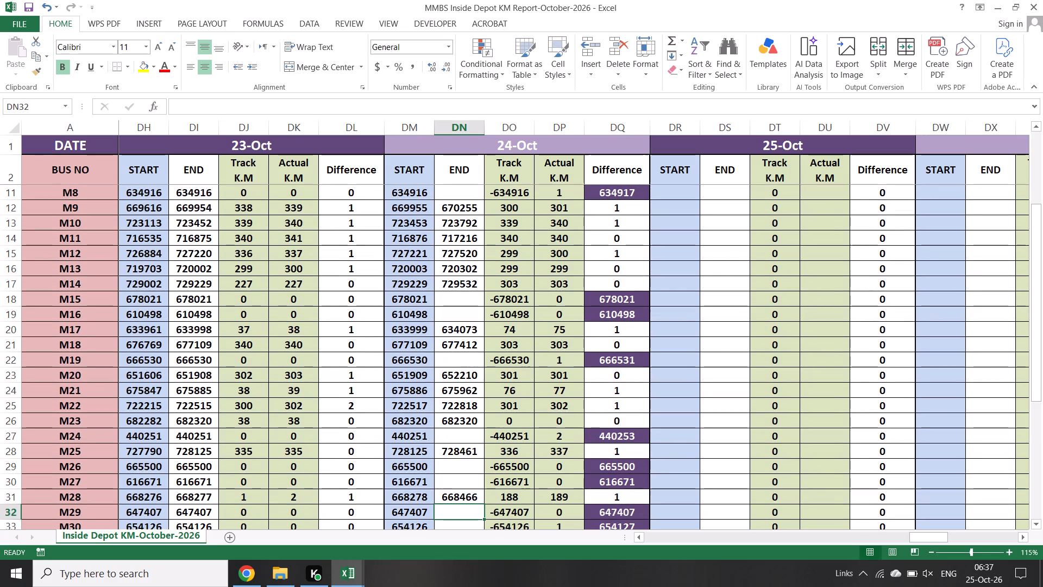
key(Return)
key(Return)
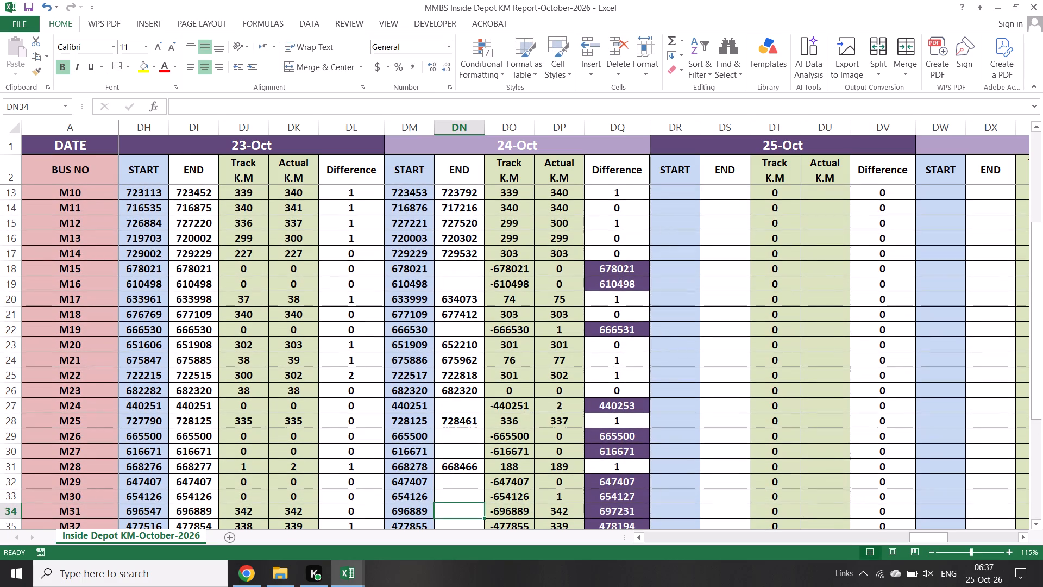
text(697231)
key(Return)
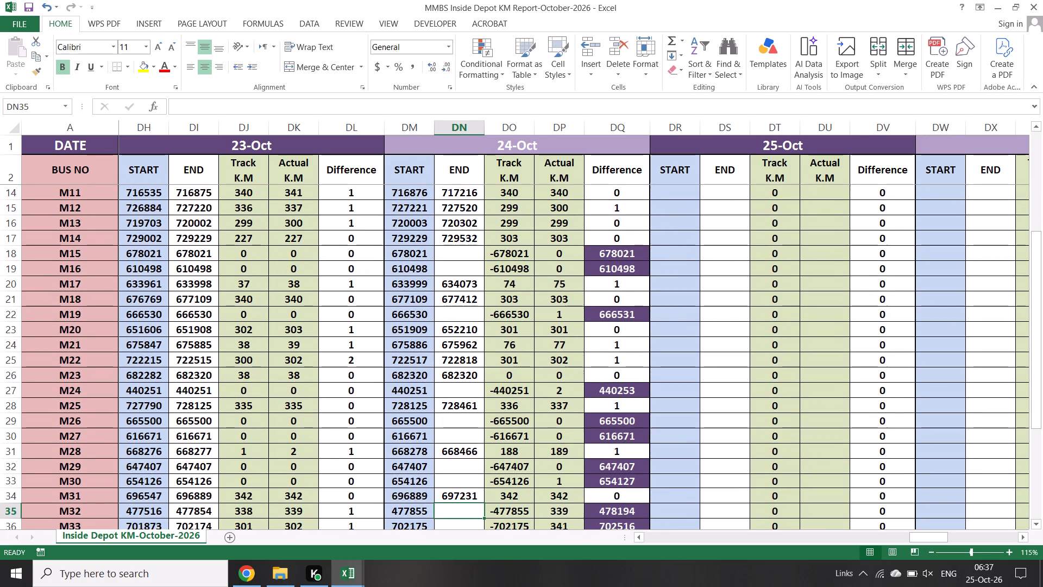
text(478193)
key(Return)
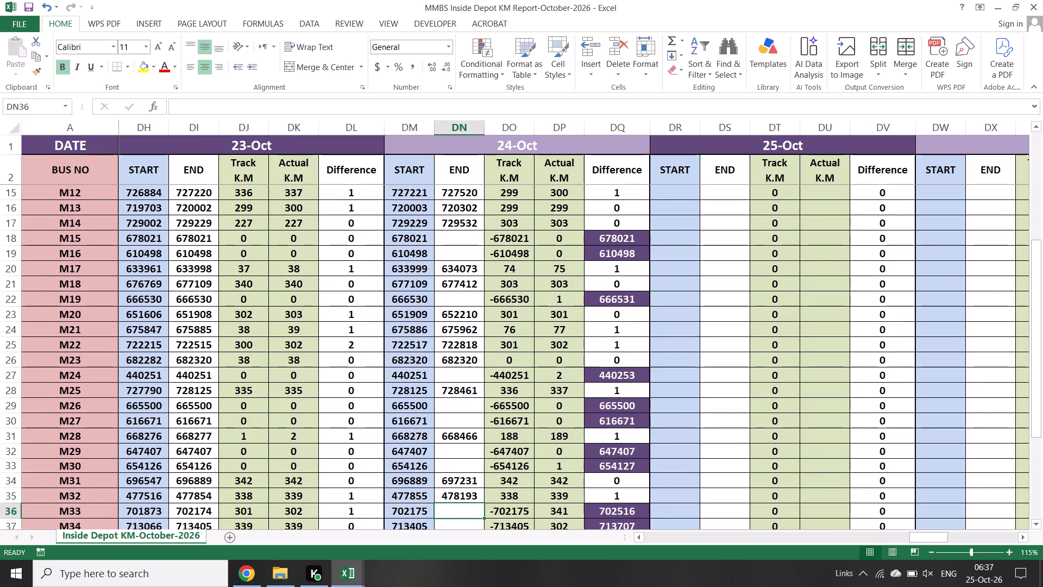
Enter the 24-Oct END readings M33 702515, M34 713706 and M35 669677.
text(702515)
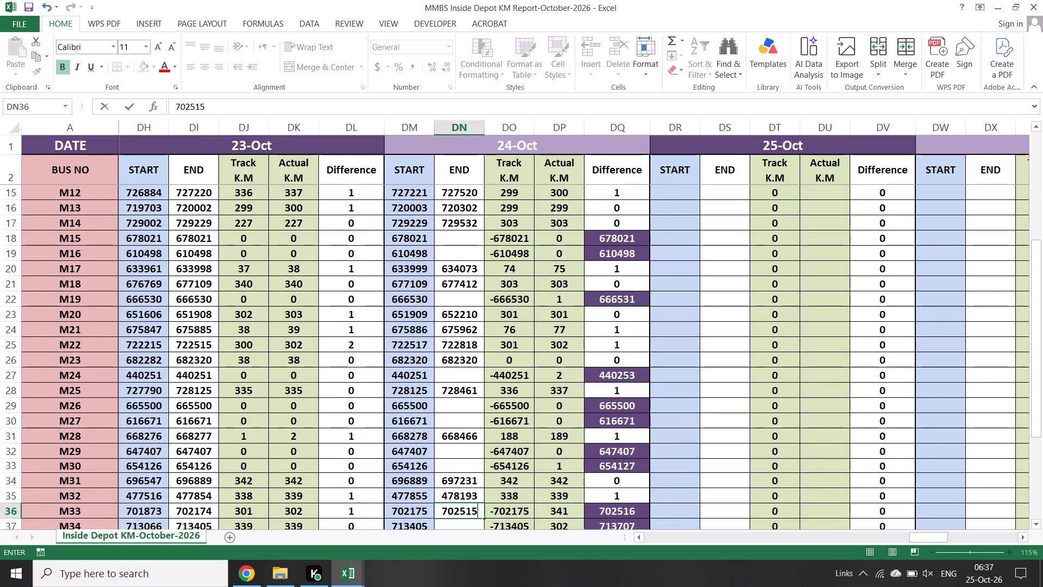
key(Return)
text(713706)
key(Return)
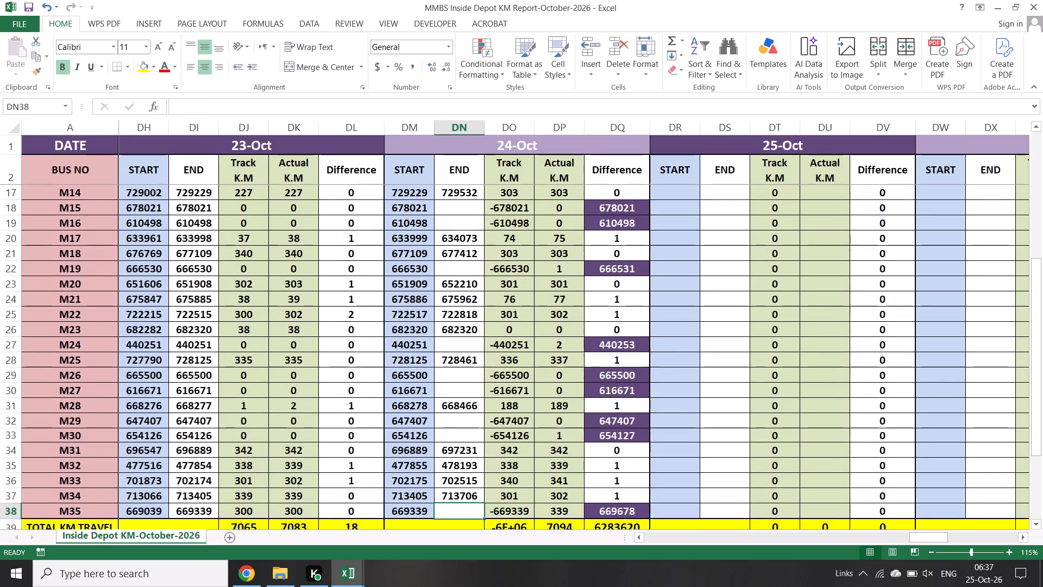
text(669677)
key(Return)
Save the Inside Depot KM workbook, with the blank M8 24-Oct END cell selected.
scroll(686, 392, up, 11)
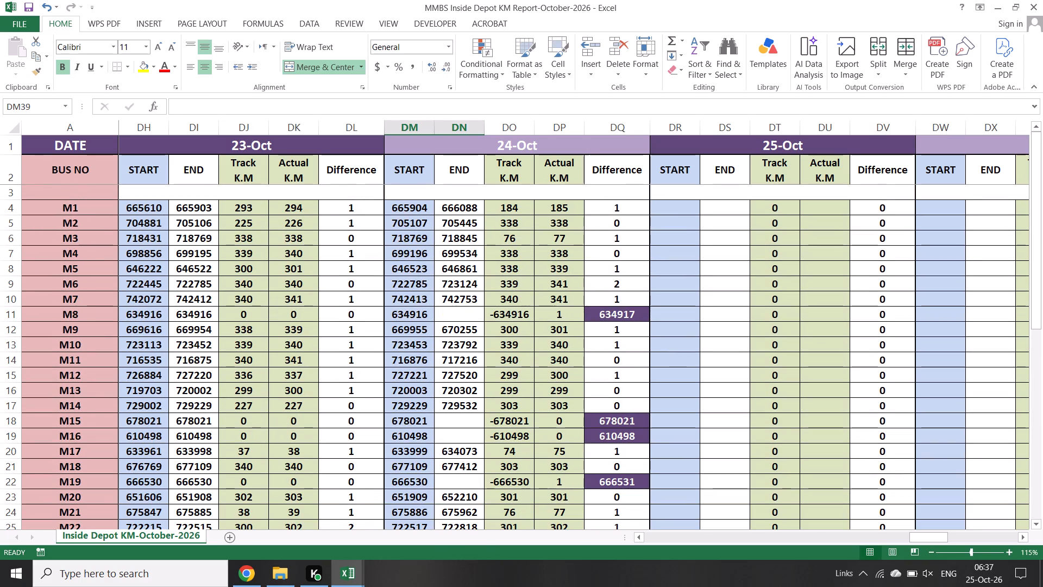
click(470, 310)
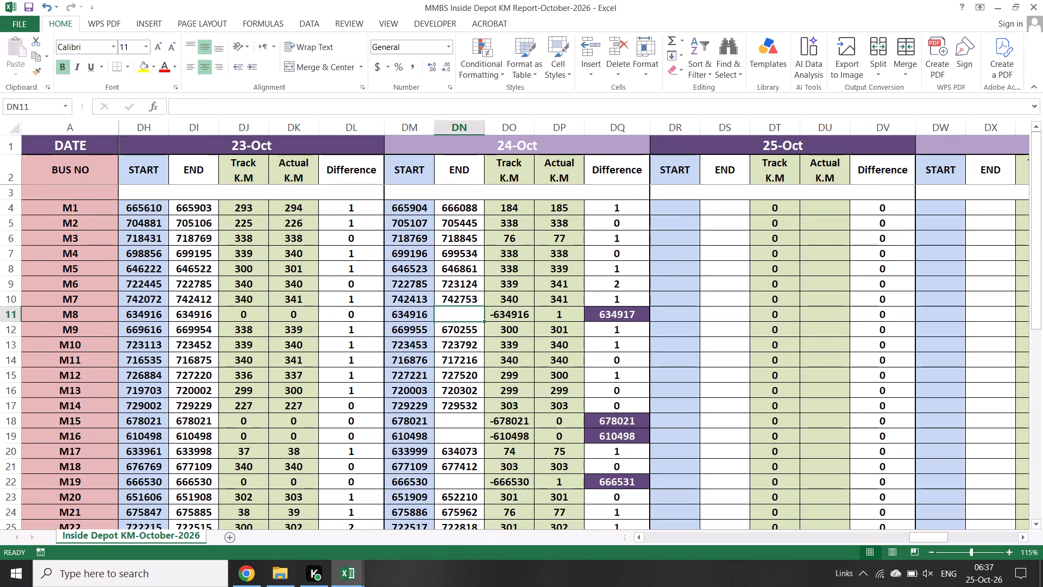
click(28, 4)
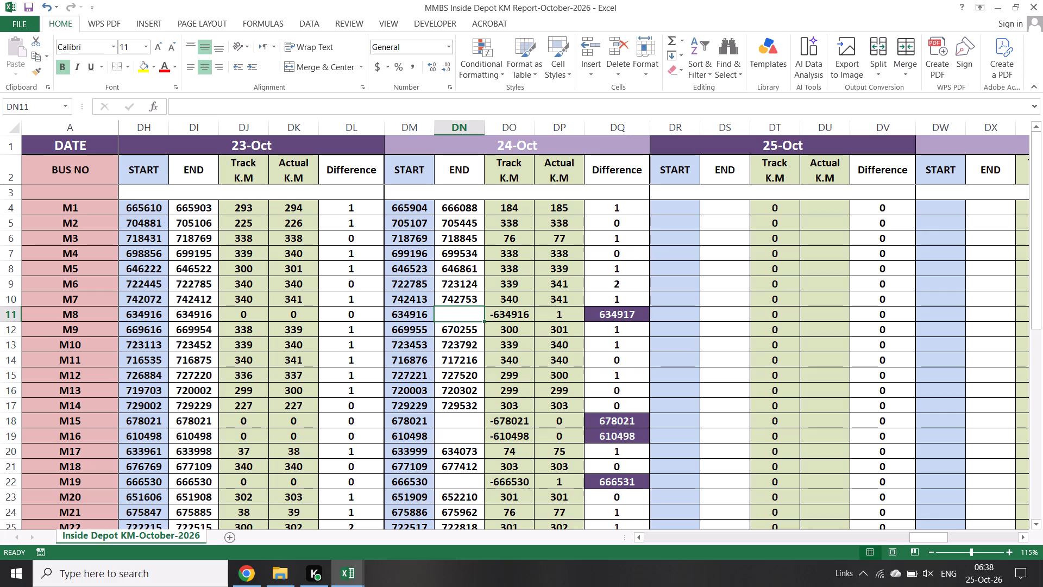
Fill the blank 24-Oct END readings M8 634917, M15 678021, M16 610498 and M19 666531.
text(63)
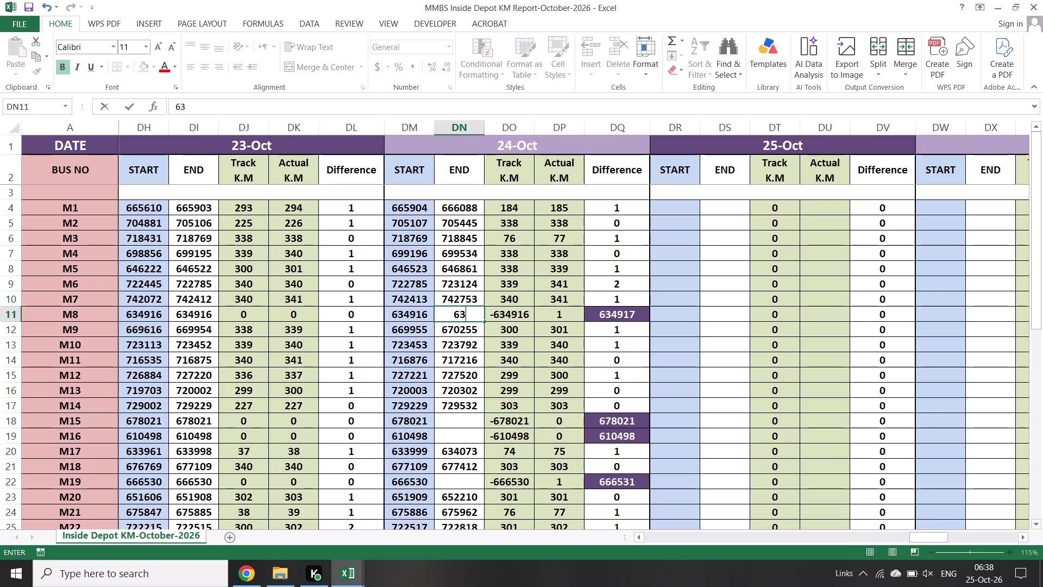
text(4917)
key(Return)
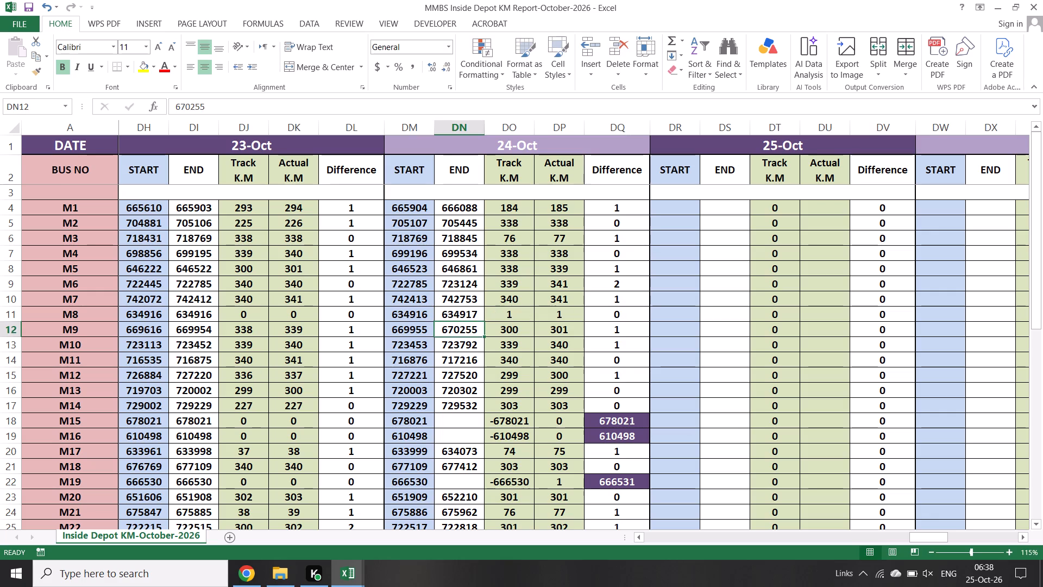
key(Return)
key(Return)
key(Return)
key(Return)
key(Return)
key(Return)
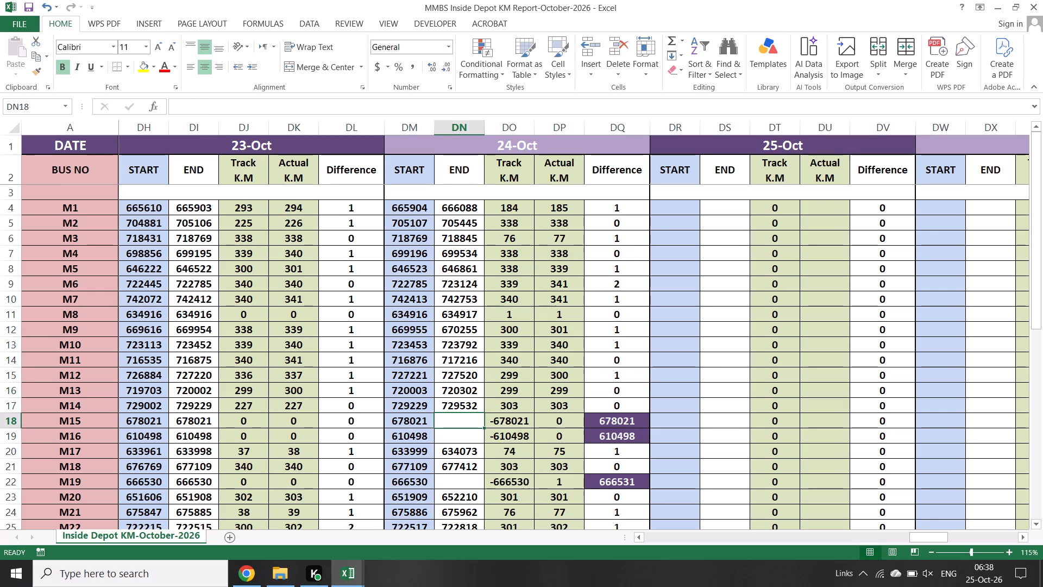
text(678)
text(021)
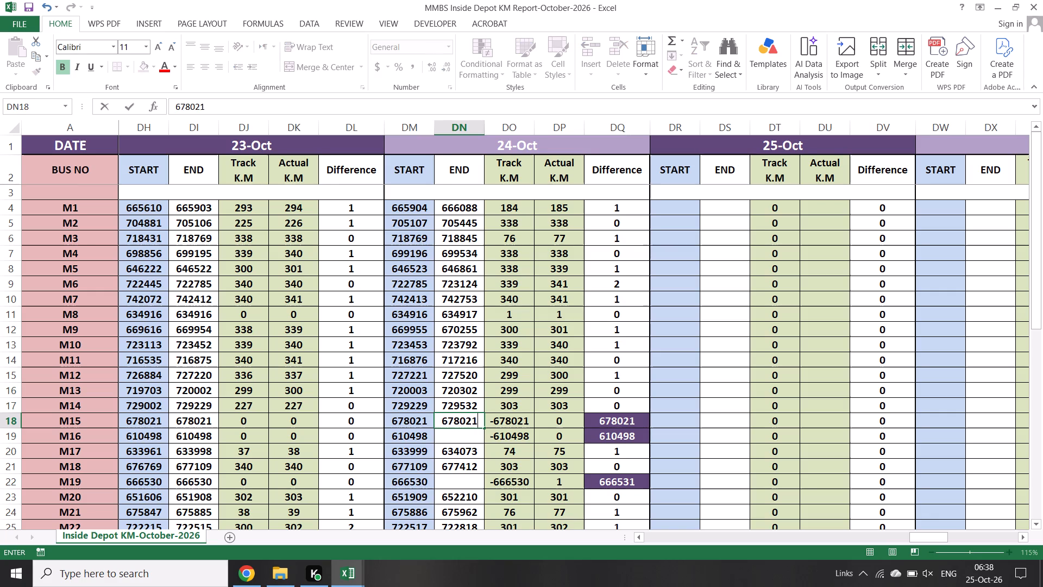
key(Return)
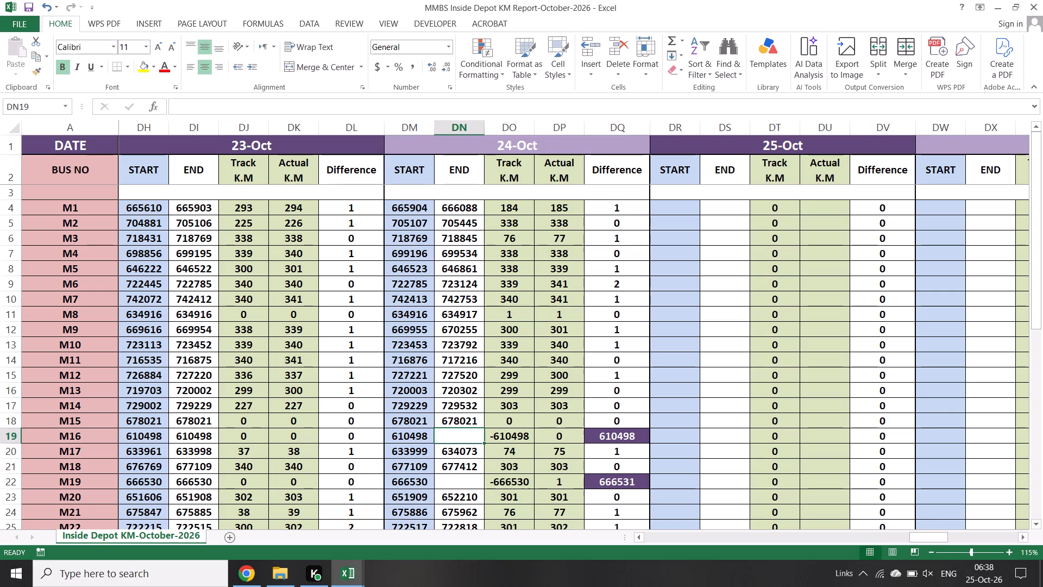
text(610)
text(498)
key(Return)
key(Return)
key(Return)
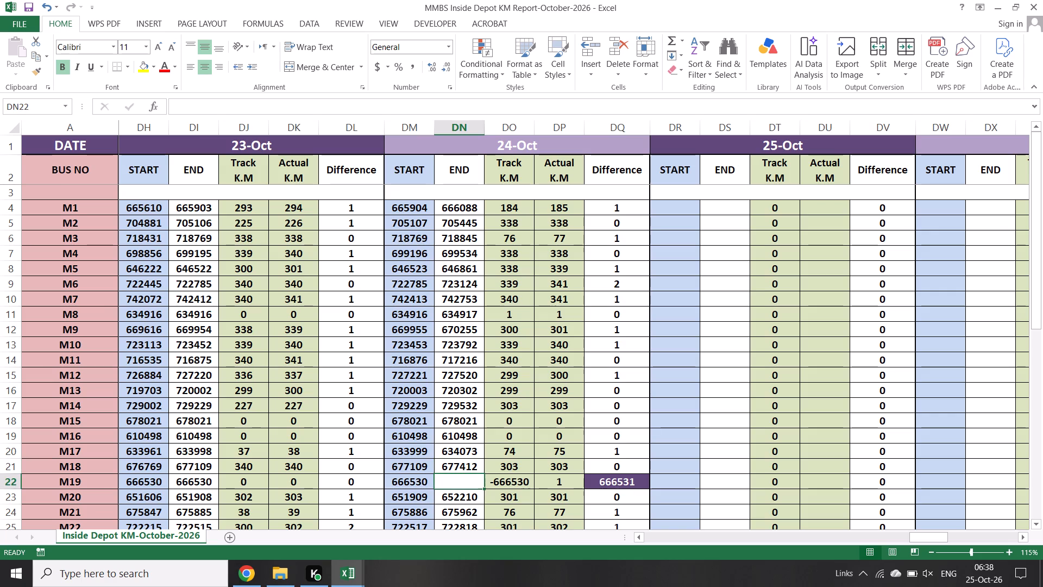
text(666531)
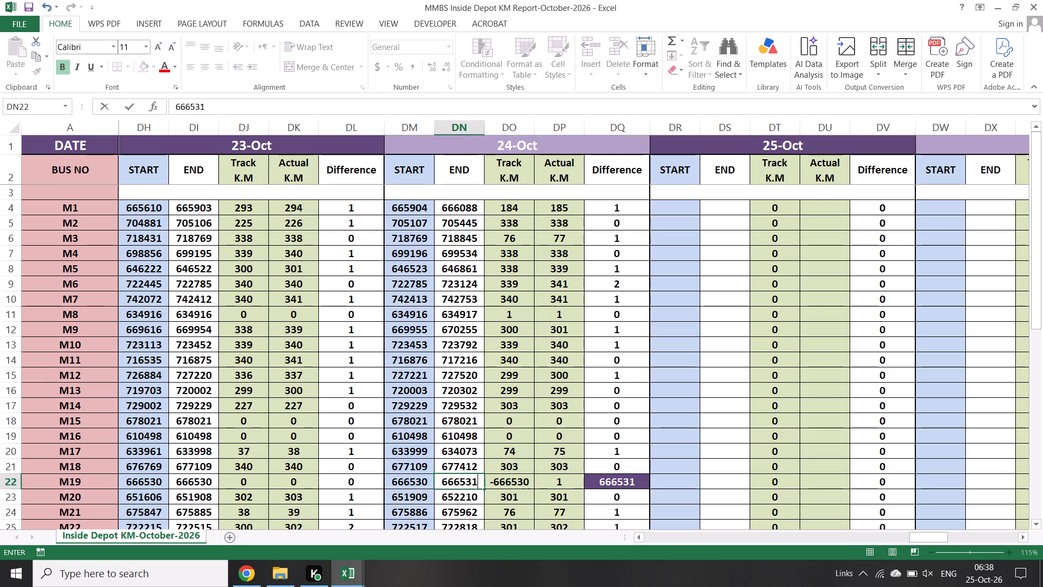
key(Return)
Fill the blank 24-Oct END reading for M24 with 440253.
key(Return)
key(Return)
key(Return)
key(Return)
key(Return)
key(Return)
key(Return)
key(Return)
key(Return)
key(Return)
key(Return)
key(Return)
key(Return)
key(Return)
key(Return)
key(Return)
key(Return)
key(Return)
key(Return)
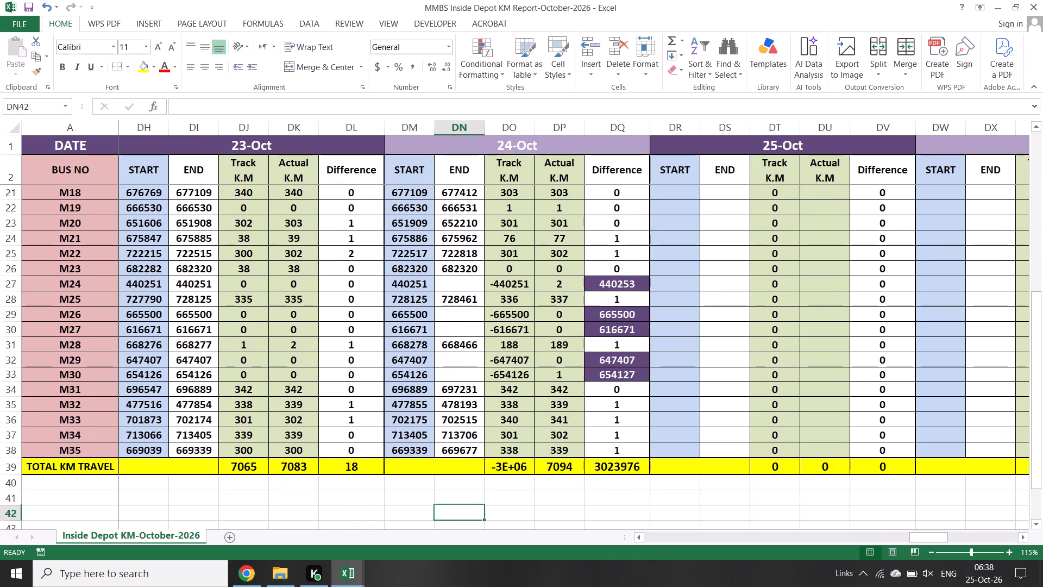
click(462, 286)
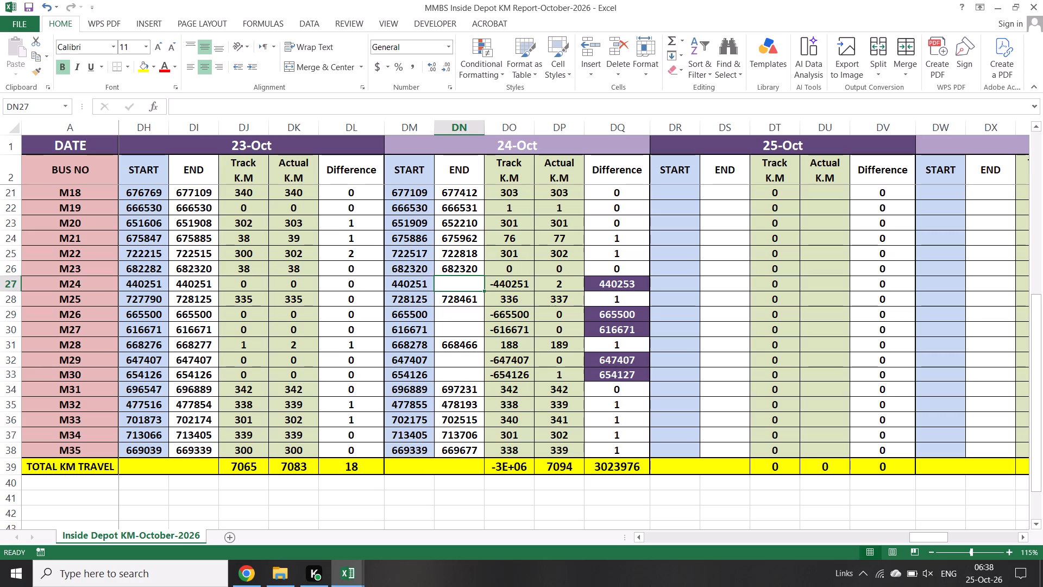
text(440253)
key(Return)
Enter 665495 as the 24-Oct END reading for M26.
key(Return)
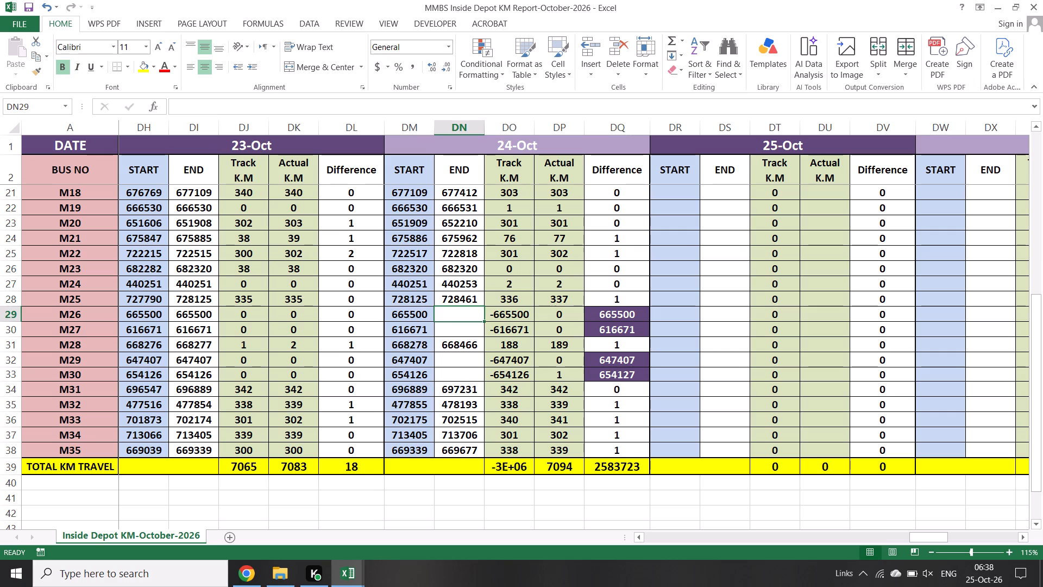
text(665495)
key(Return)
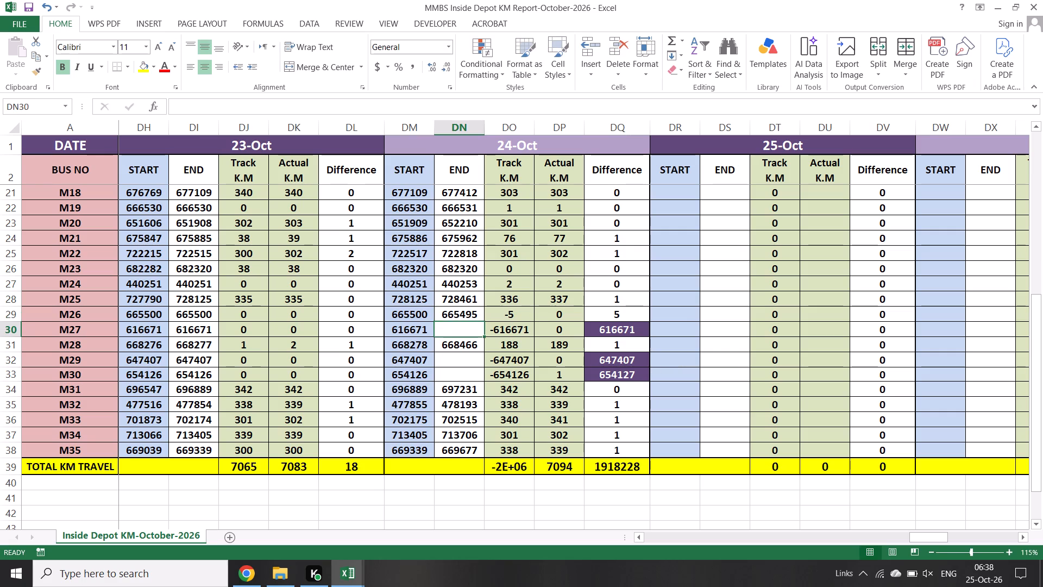
Set the 24-Oct END readings to M26 665500, M27 616671, M29 647407 and M30 654127.
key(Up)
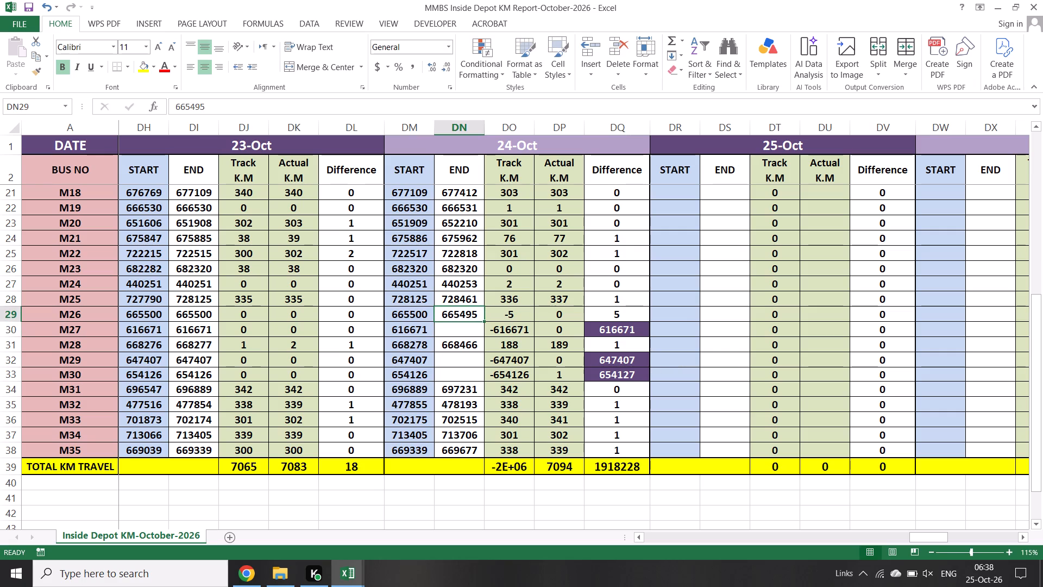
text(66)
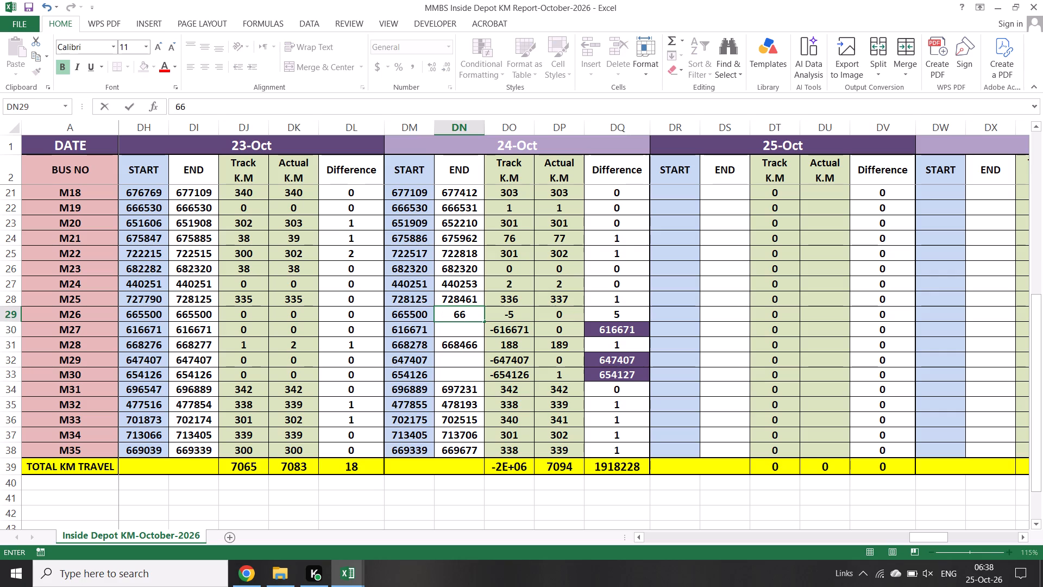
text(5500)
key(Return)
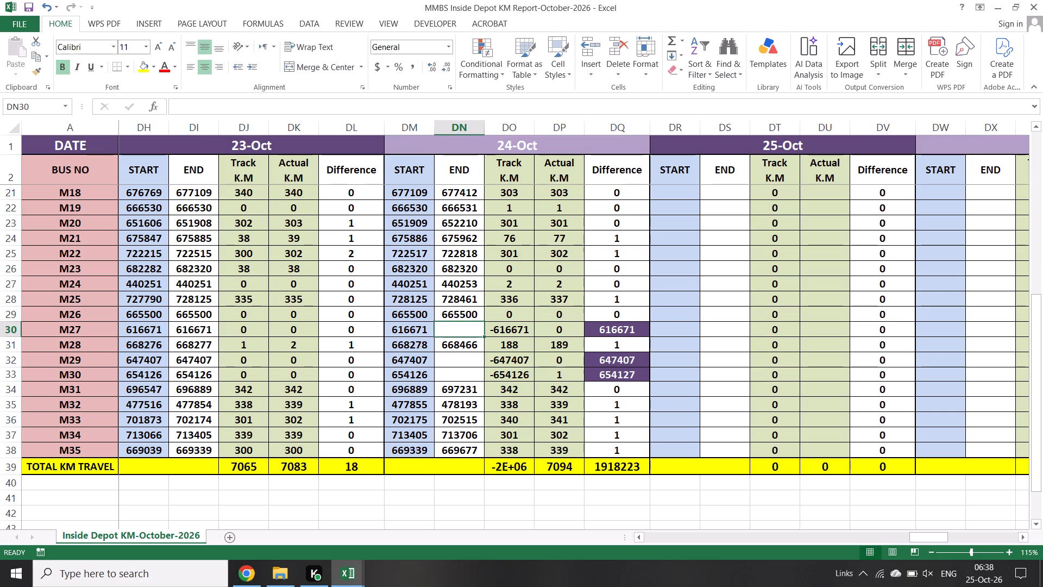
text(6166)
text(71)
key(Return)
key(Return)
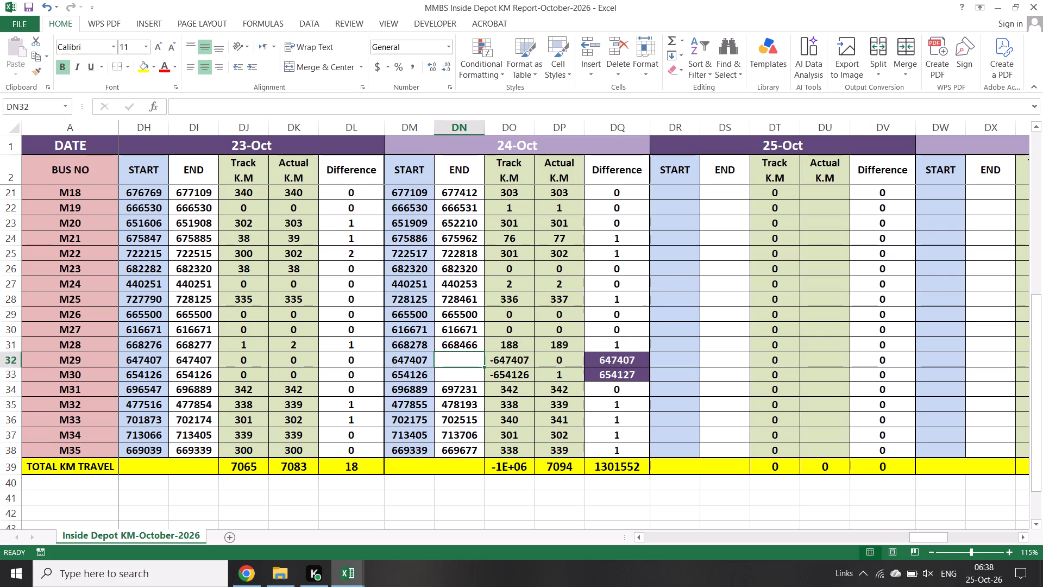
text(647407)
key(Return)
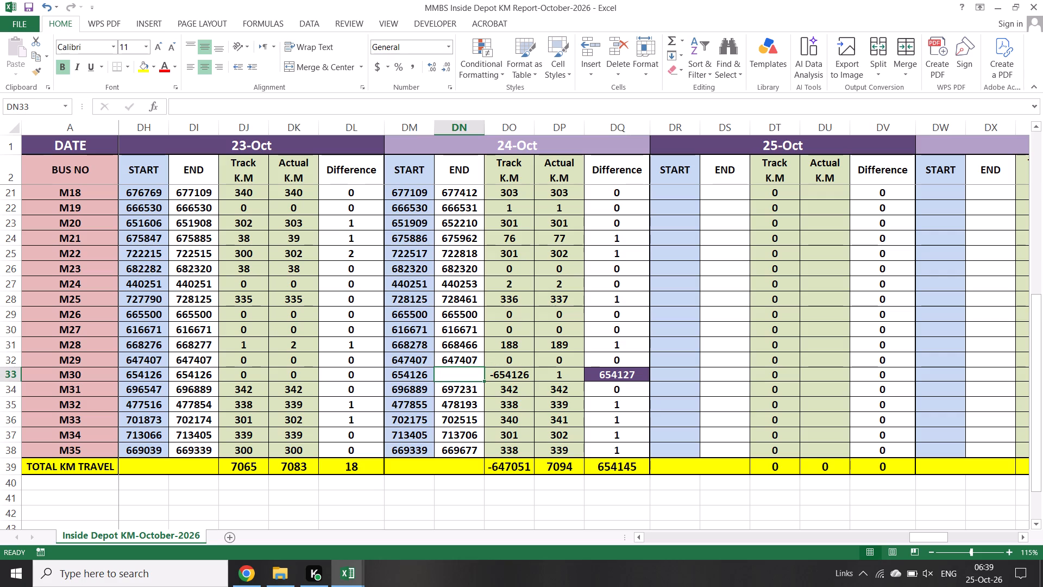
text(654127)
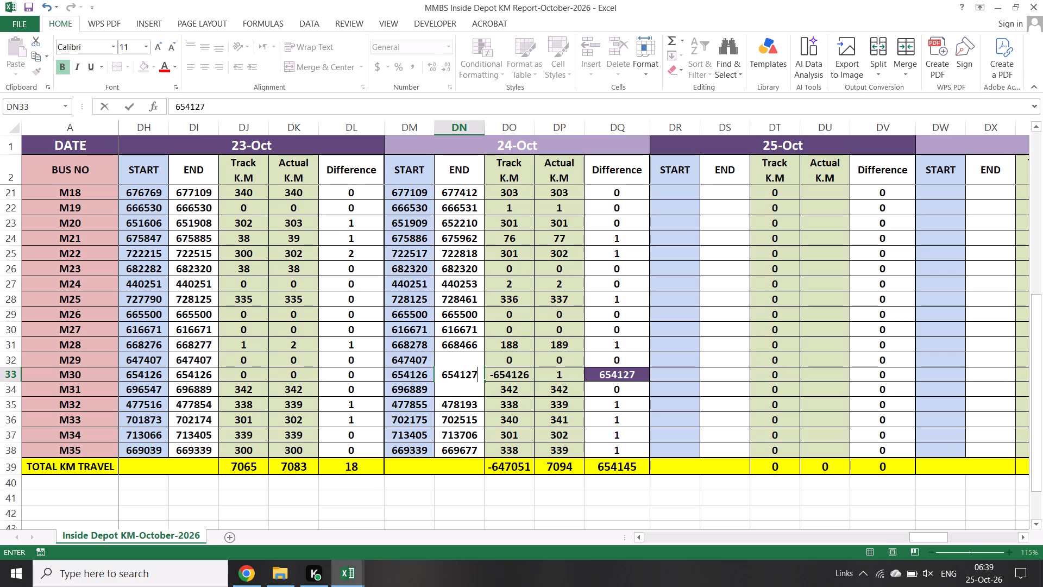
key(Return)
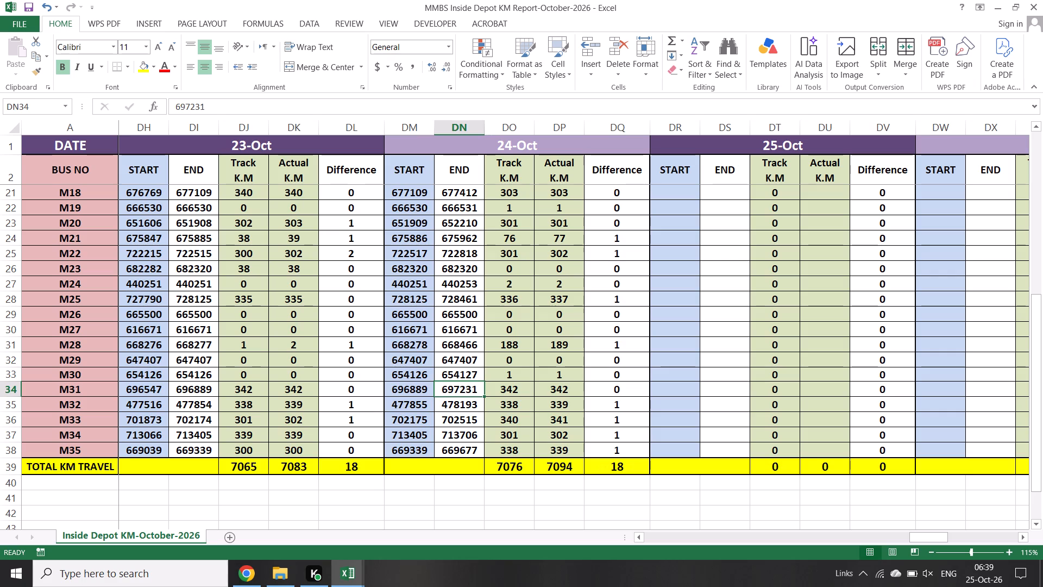
Save the Inside Depot KM workbook with the completed 24-Oct section.
scroll(593, 376, up, 5)
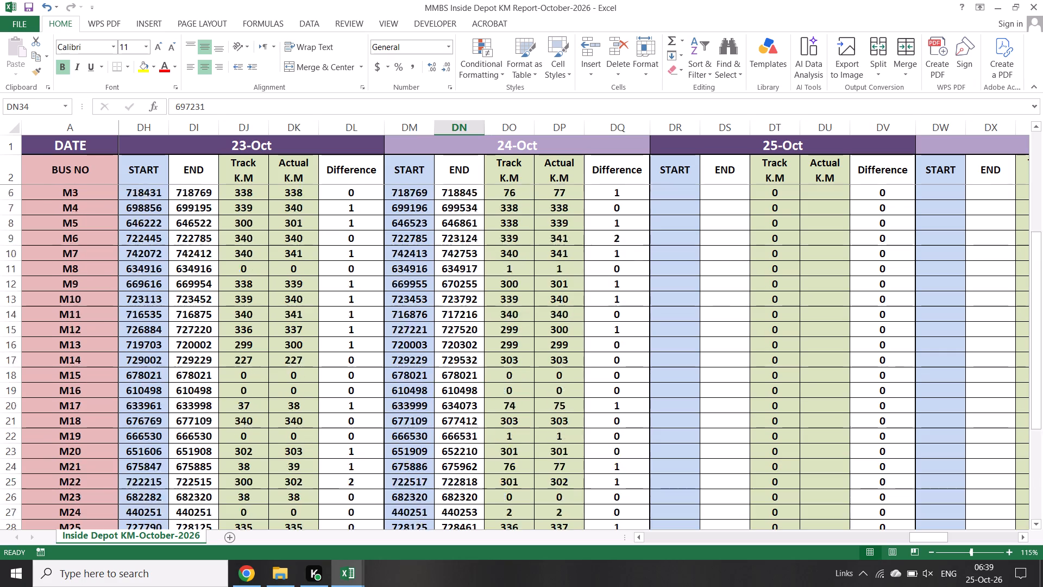
scroll(593, 376, up, 2)
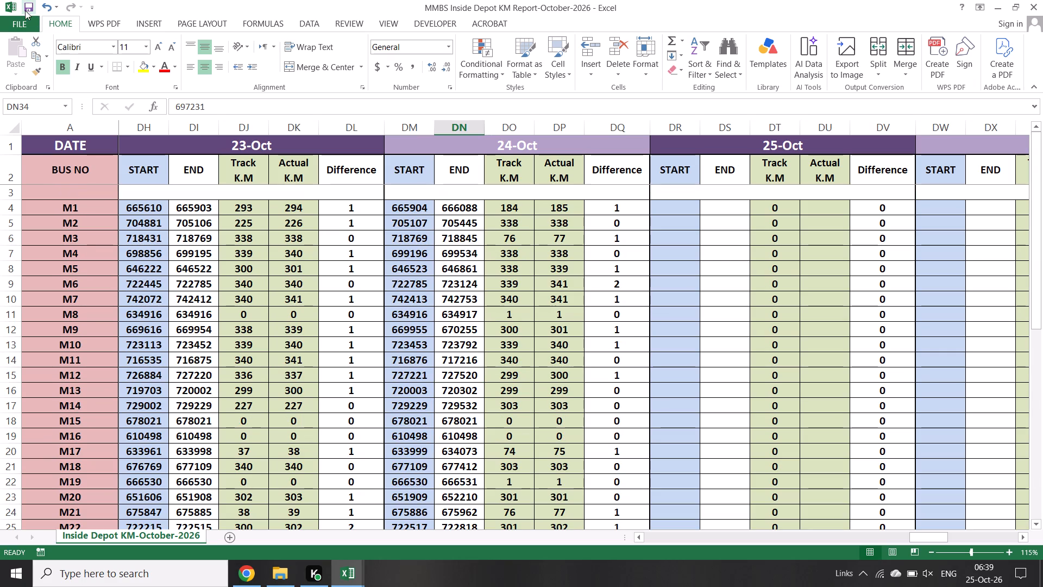
click(26, 7)
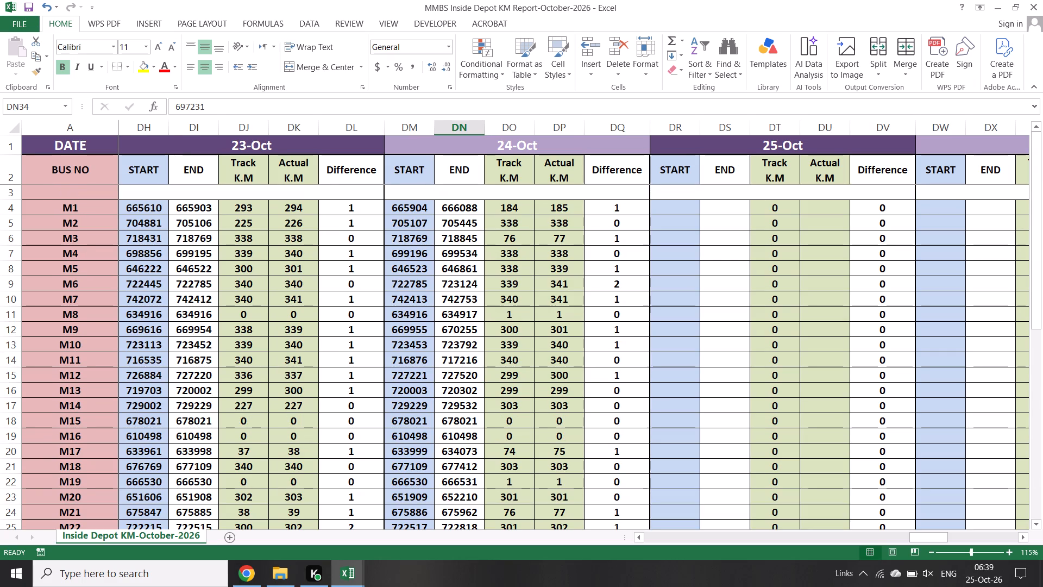
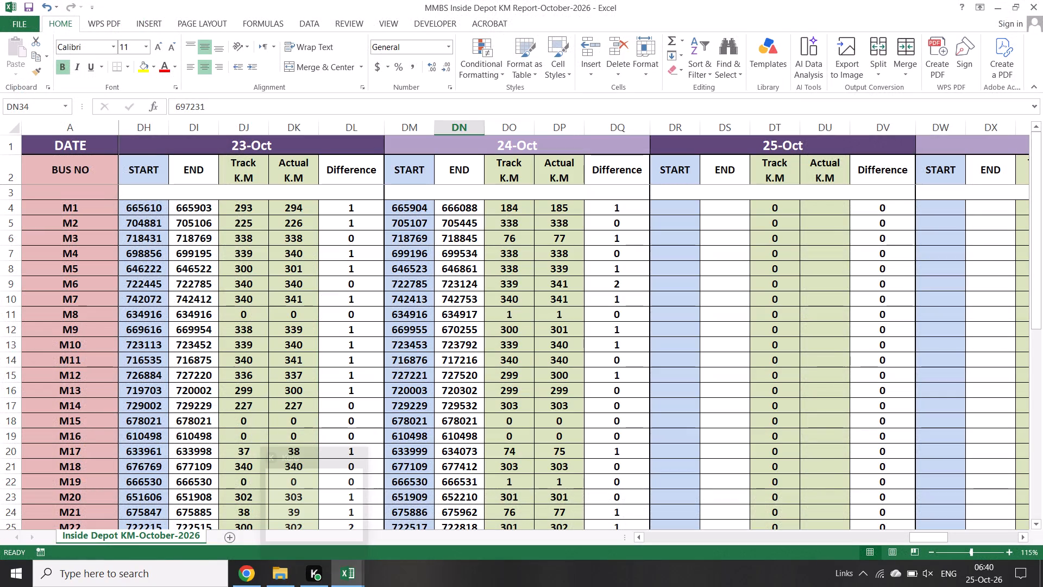
Set M8's 24-Oct END reading to 634916.
click(13, 315)
click(465, 310)
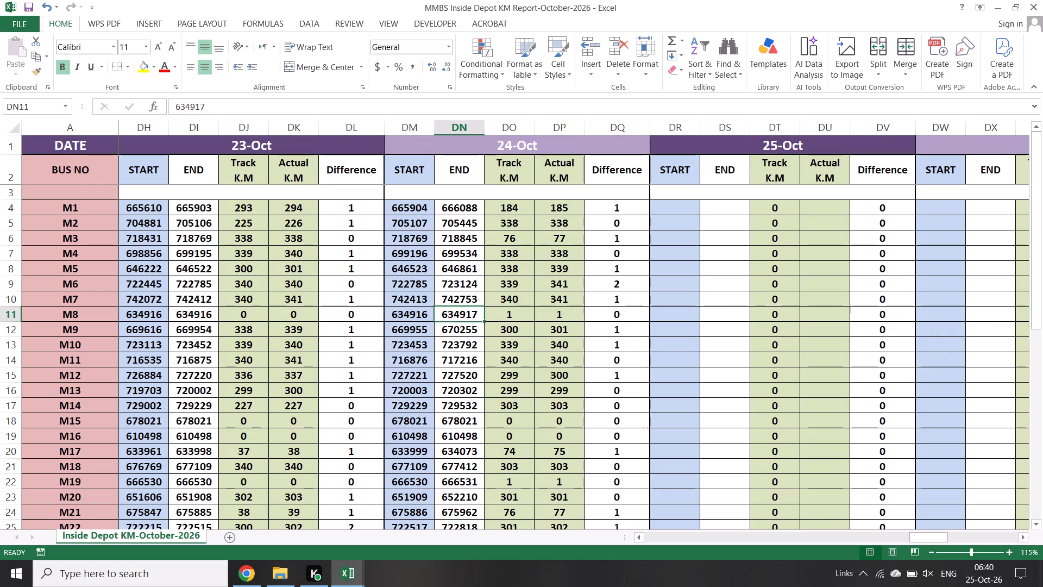
key(6)
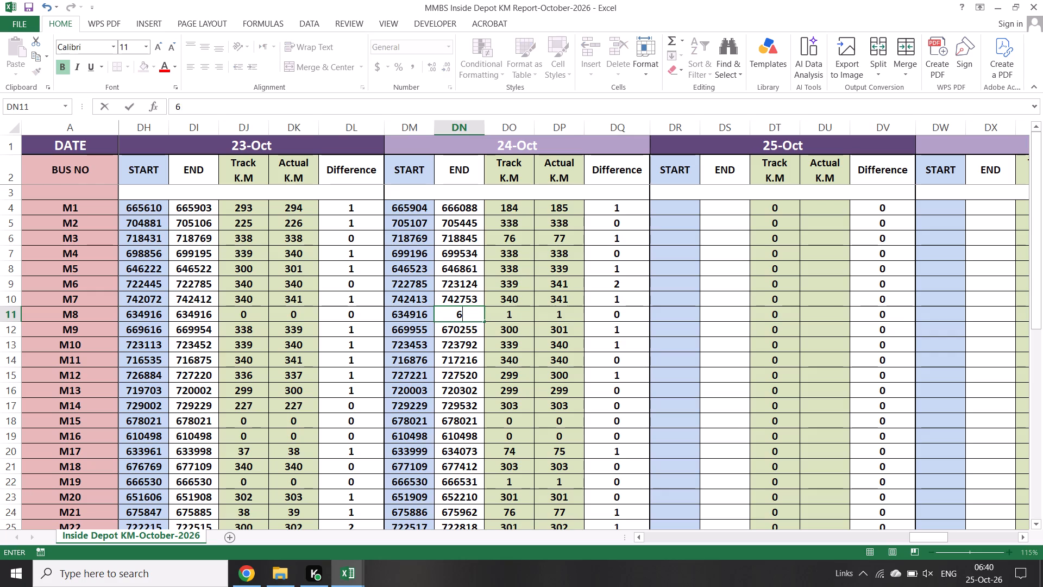
key(3)
text(491)
key(6)
key(Return)
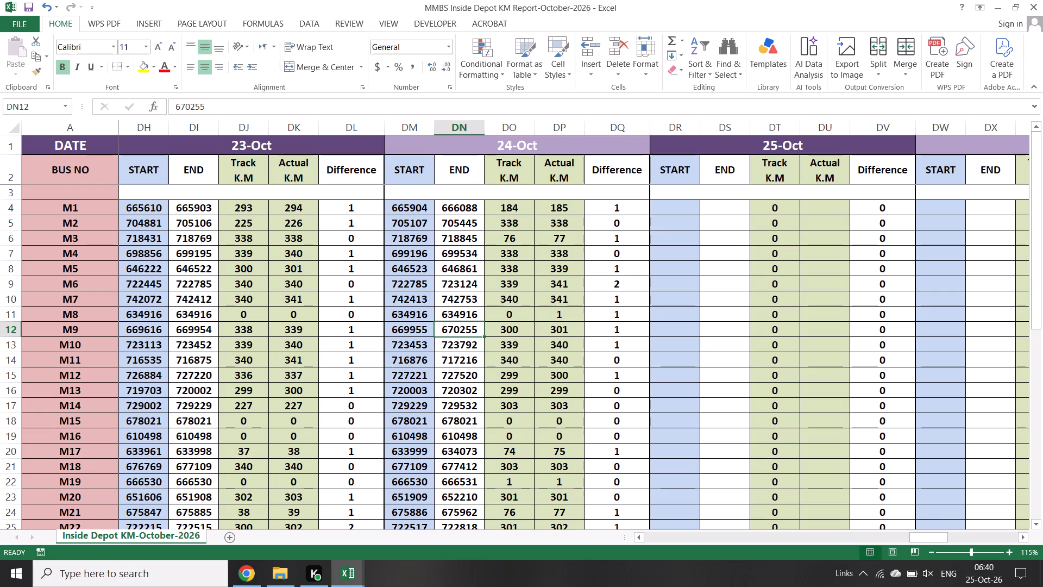
Set M19's 24-Oct END reading to 666530.
drag(15, 423, 12, 430)
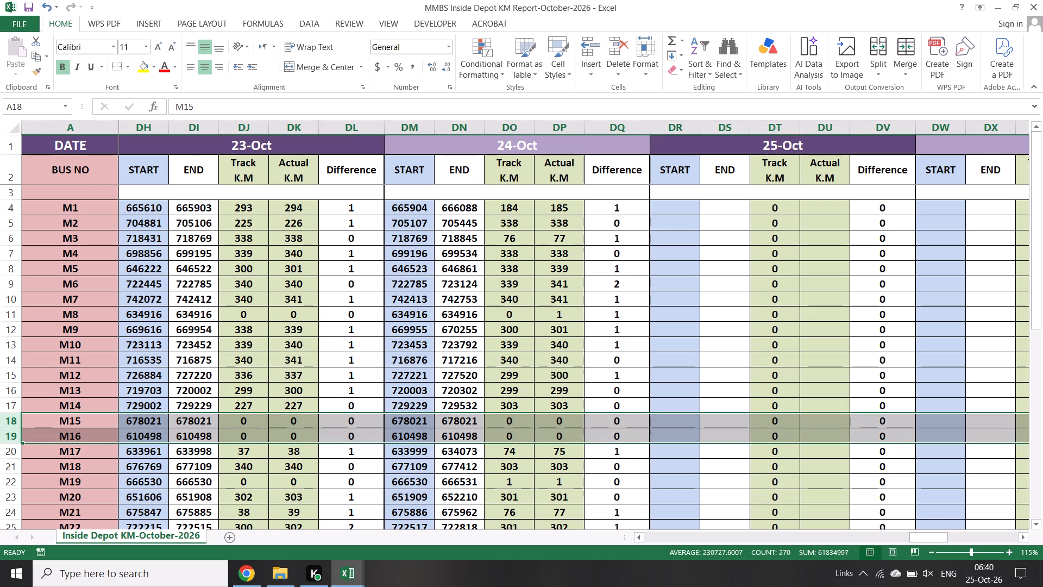
scroll(368, 466, down, 1)
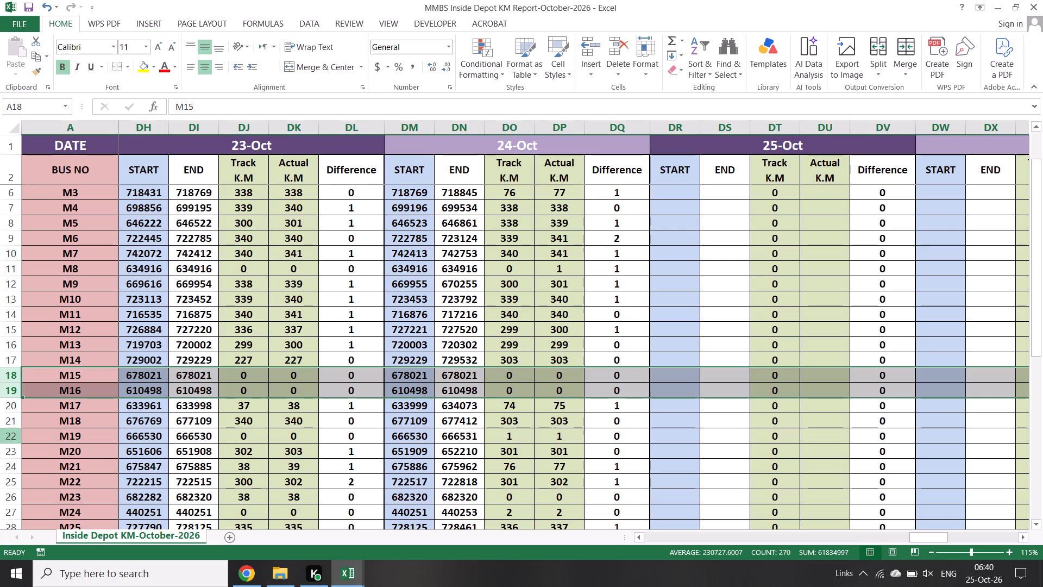
click(13, 434)
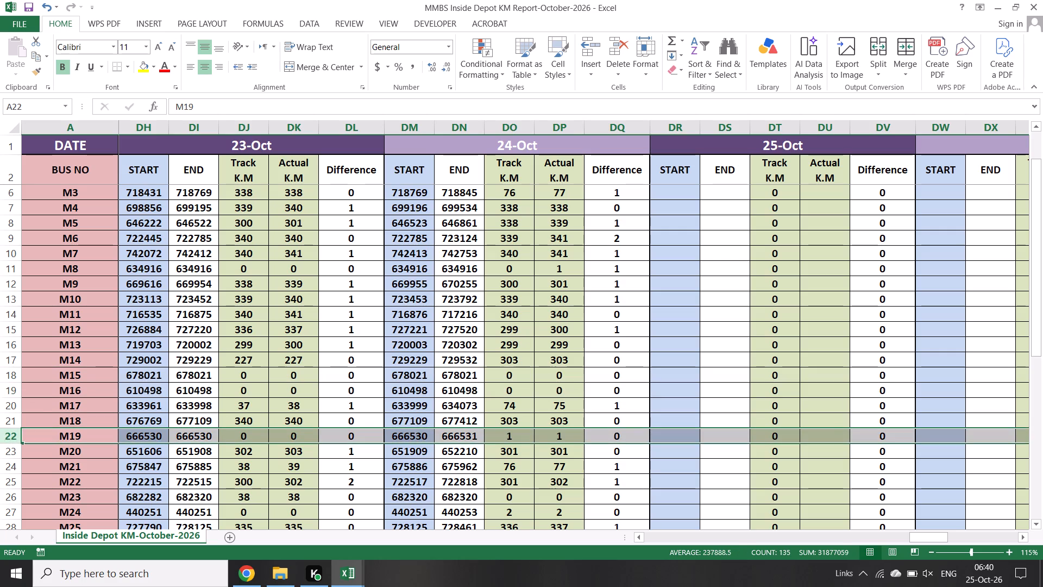
click(458, 432)
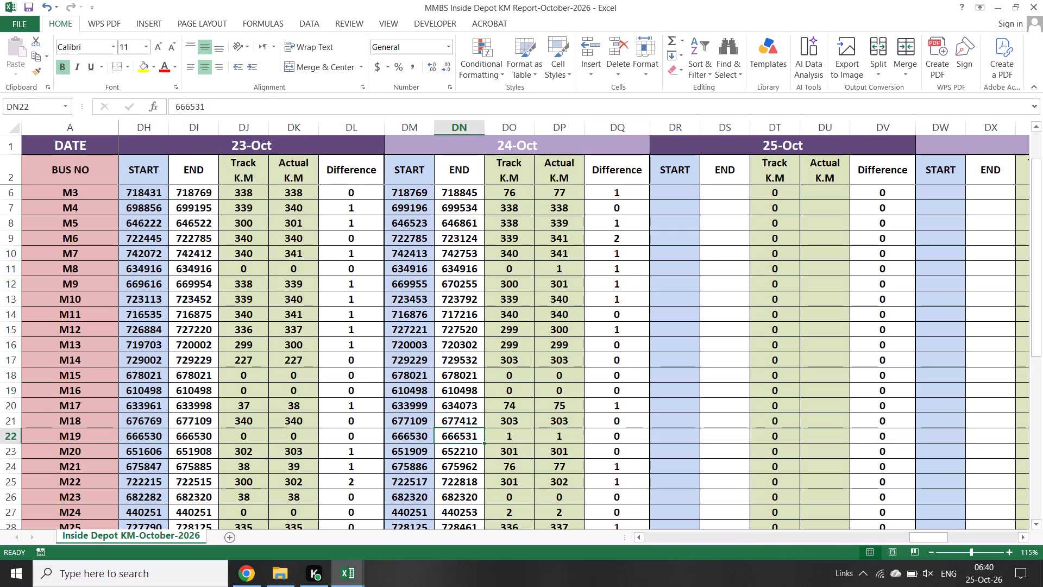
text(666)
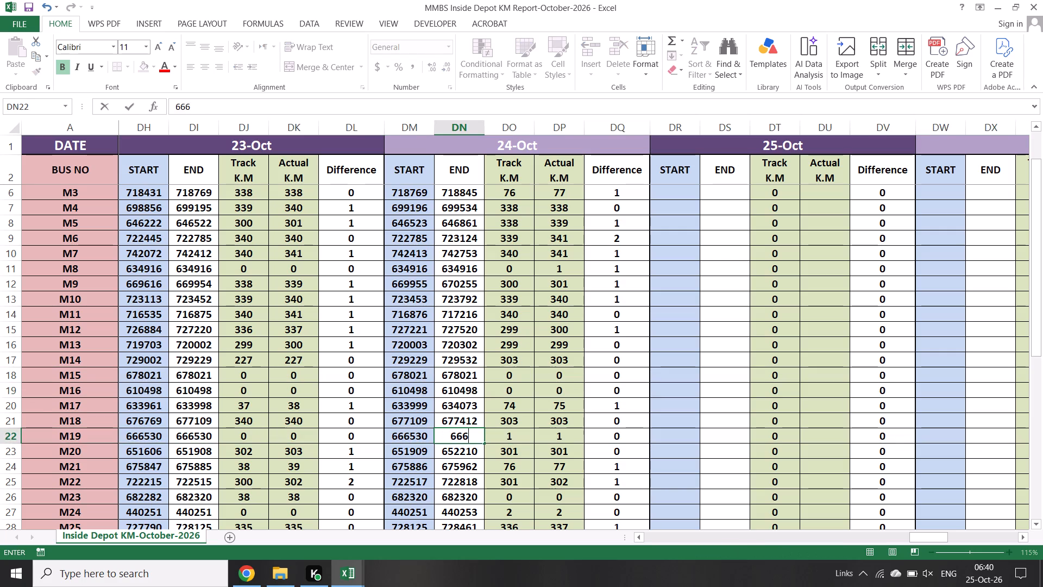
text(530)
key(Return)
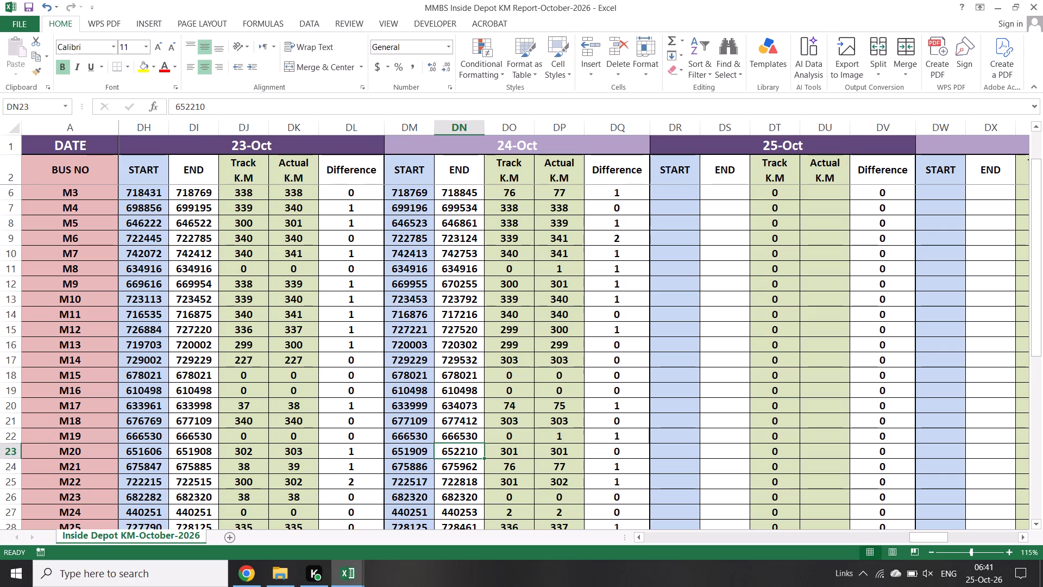
Set M24's 24-Oct END reading to 440251.
scroll(17, 522, down, 1)
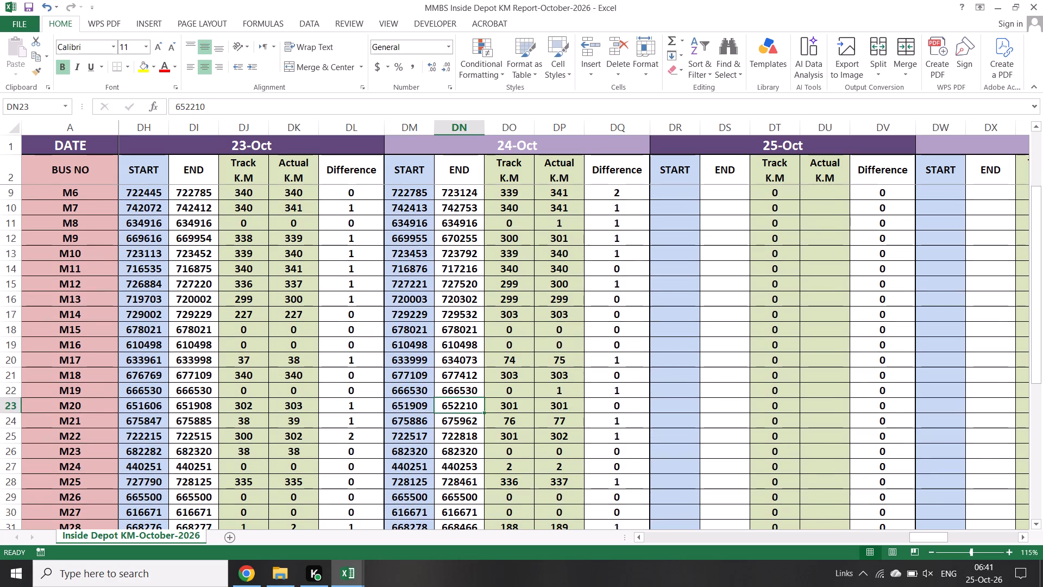
click(9, 468)
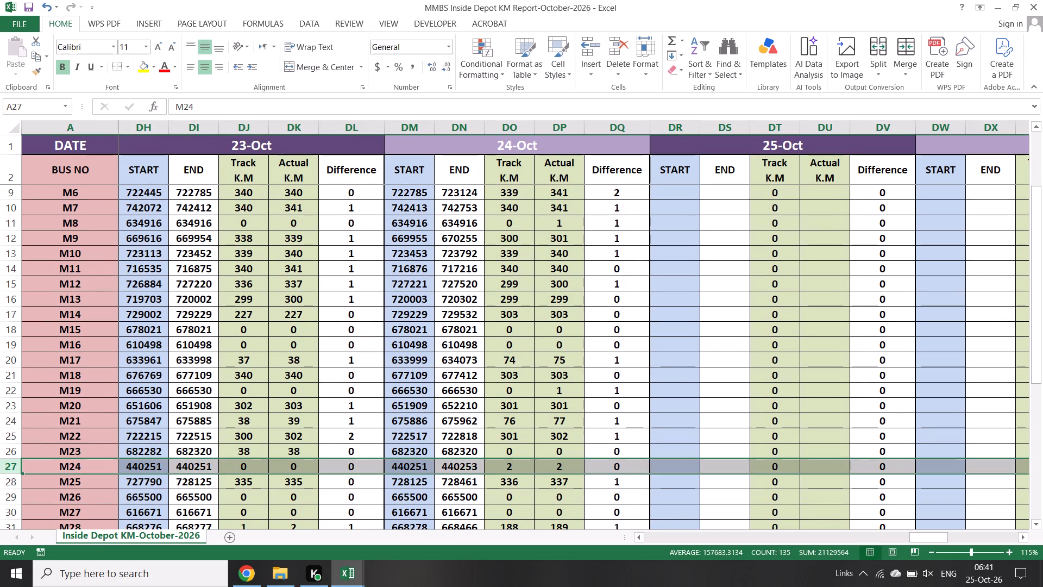
click(469, 465)
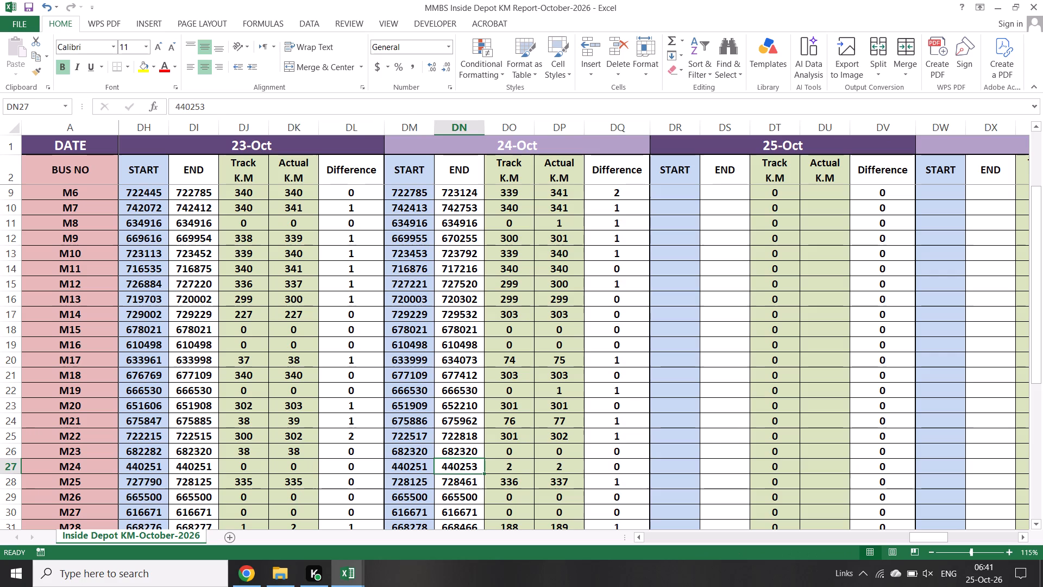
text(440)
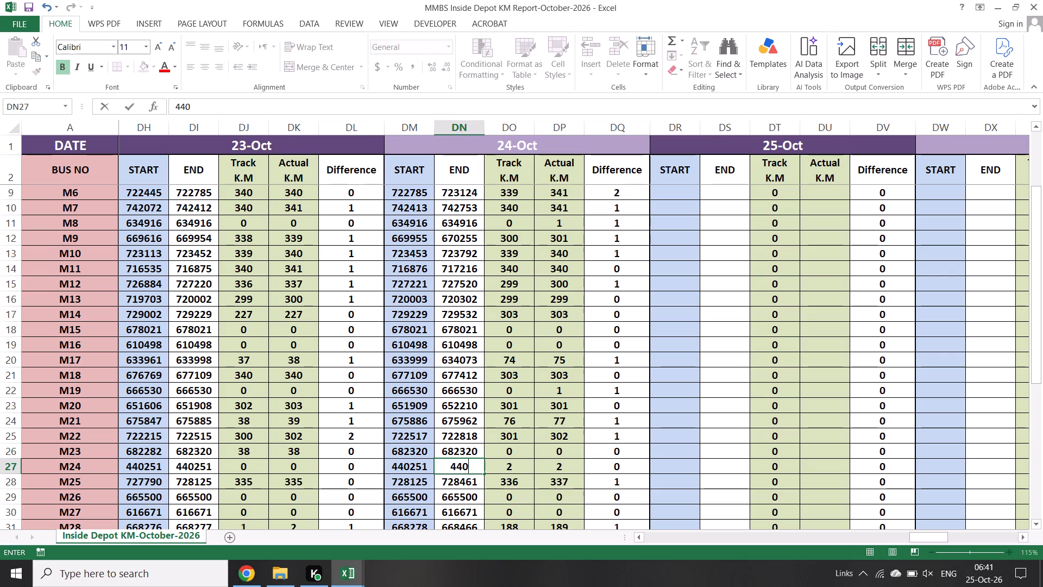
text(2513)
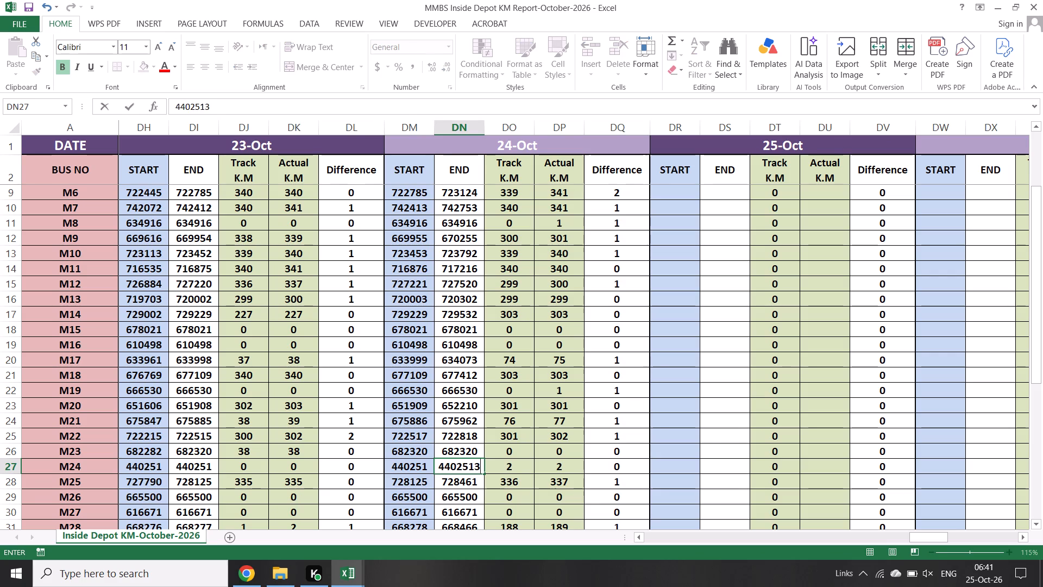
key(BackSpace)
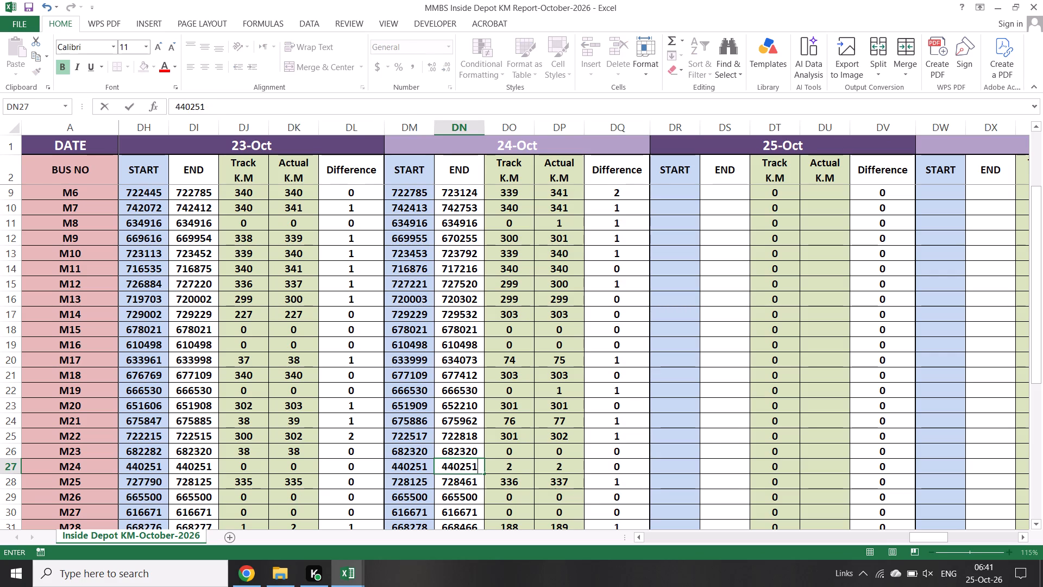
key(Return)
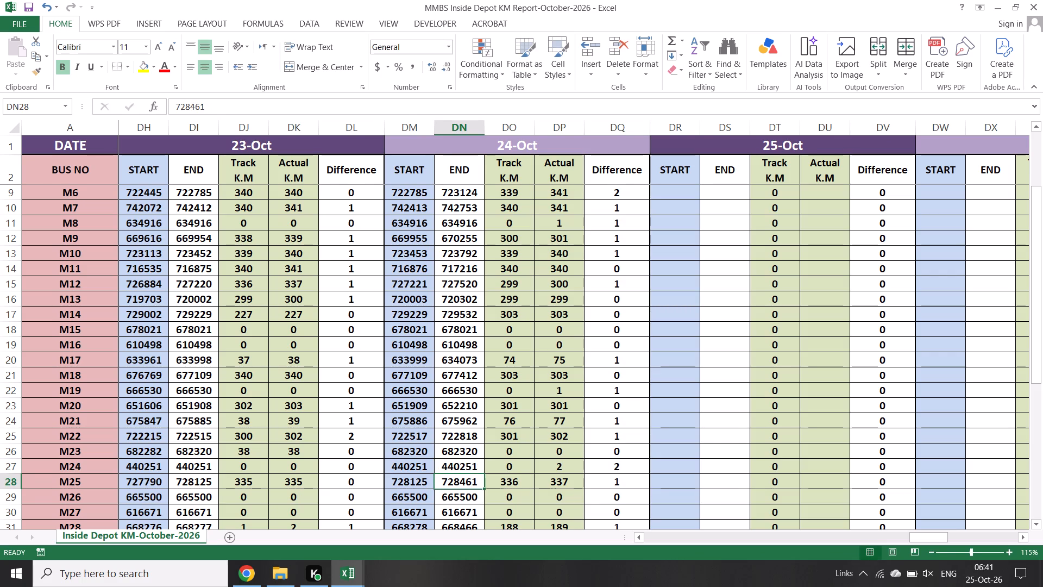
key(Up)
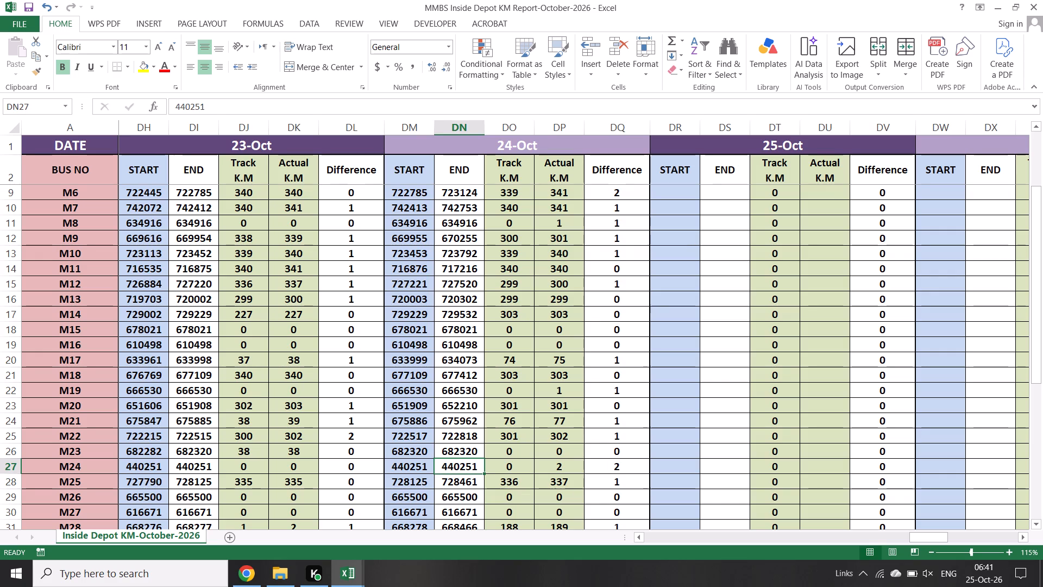
Set M30's 24-Oct END reading to 654126.
scroll(412, 439, down, 1)
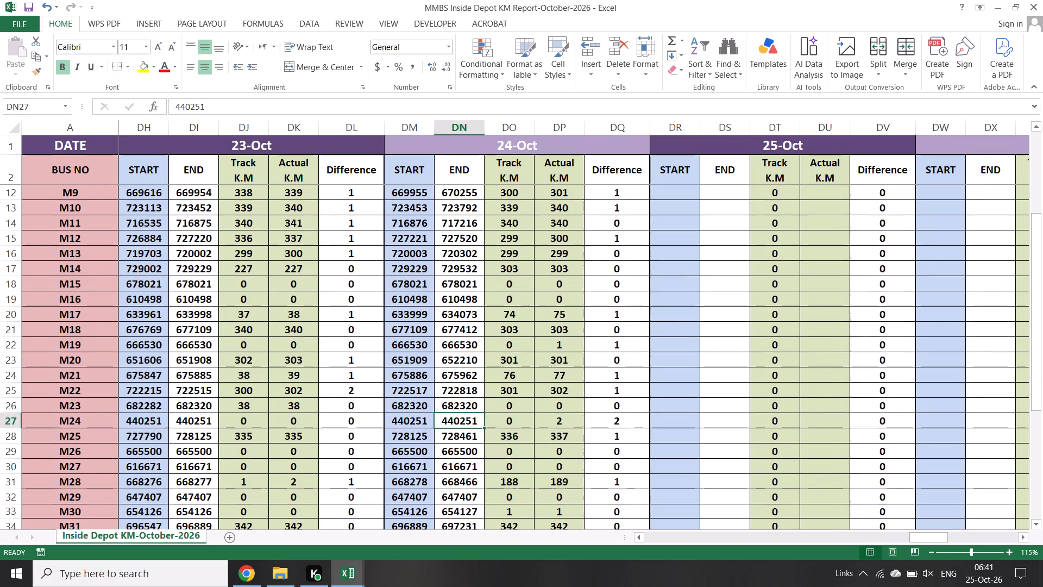
drag(7, 451, 7, 465)
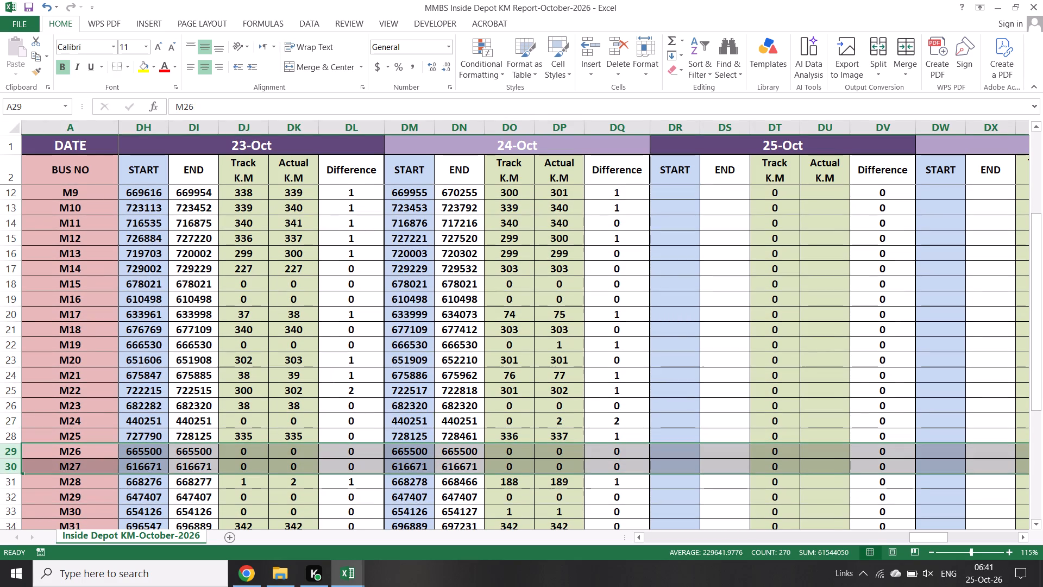
scroll(498, 472, down, 1)
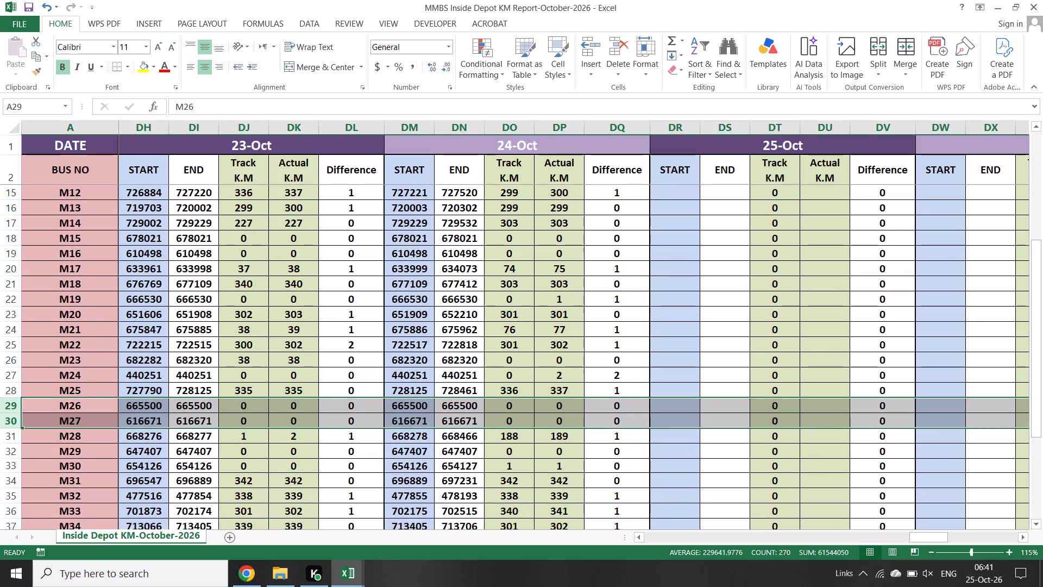
drag(18, 453, 18, 459)
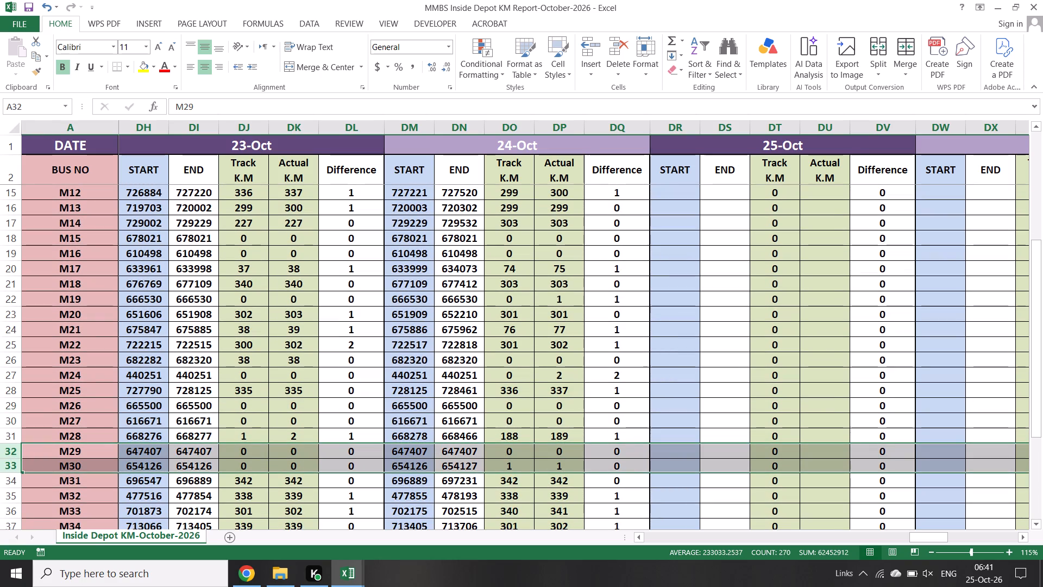
click(455, 465)
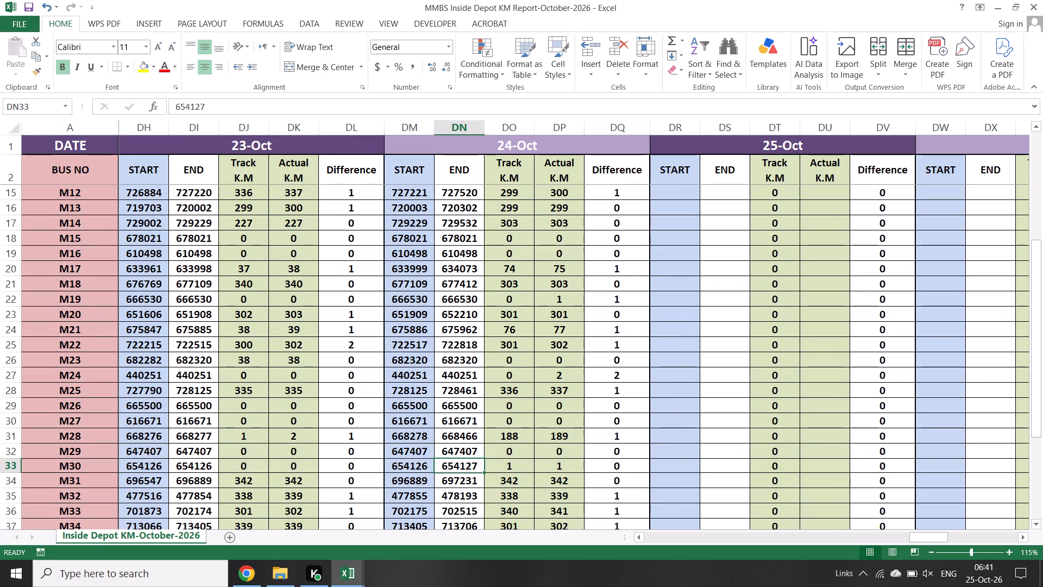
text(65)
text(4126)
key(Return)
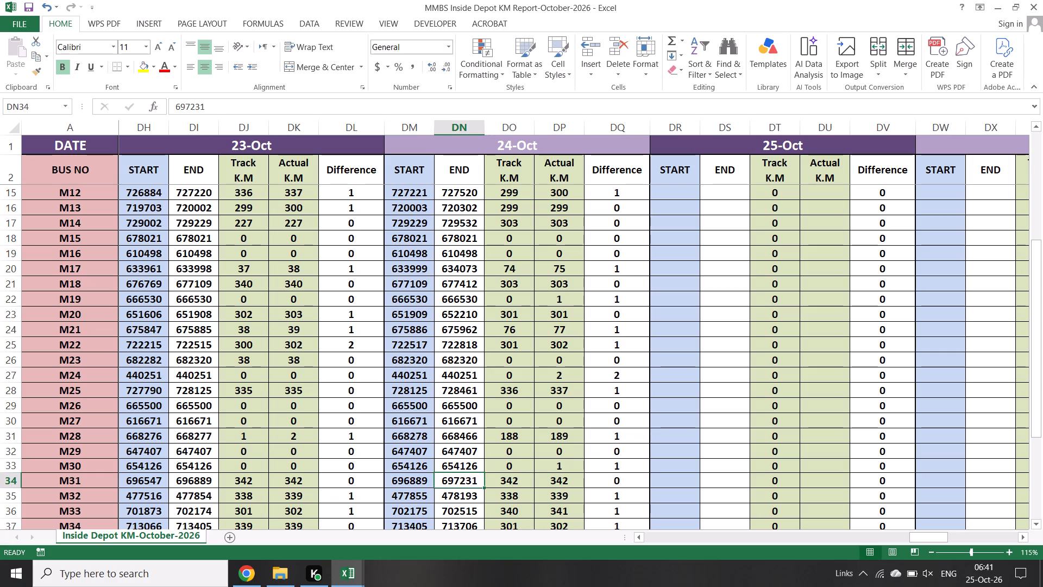
Review the 24-Oct readings and total row, and view them alongside the 21-Oct to 23-Oct sections.
scroll(554, 382, down, 2)
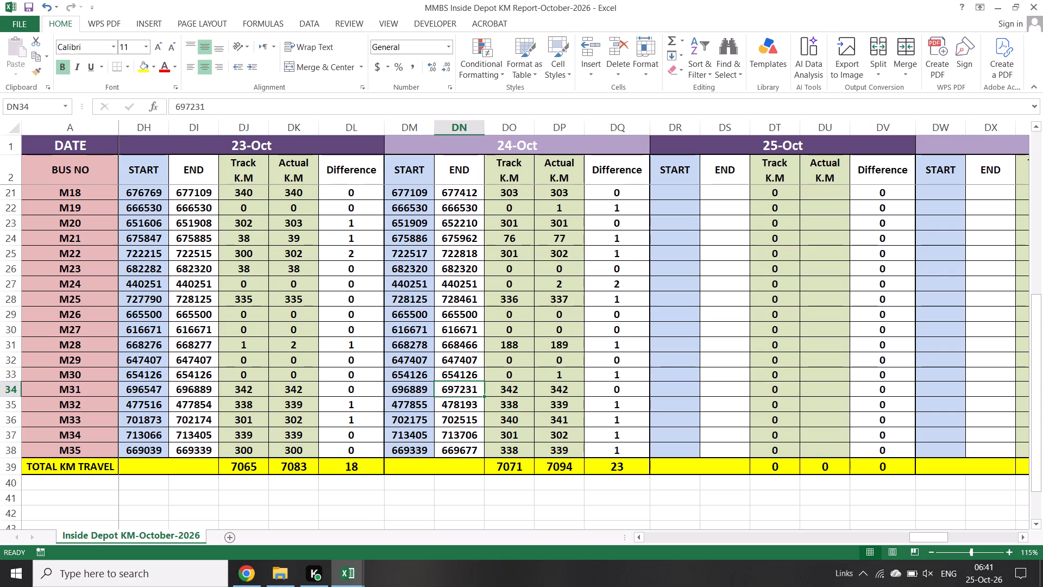
scroll(493, 404, up, 11)
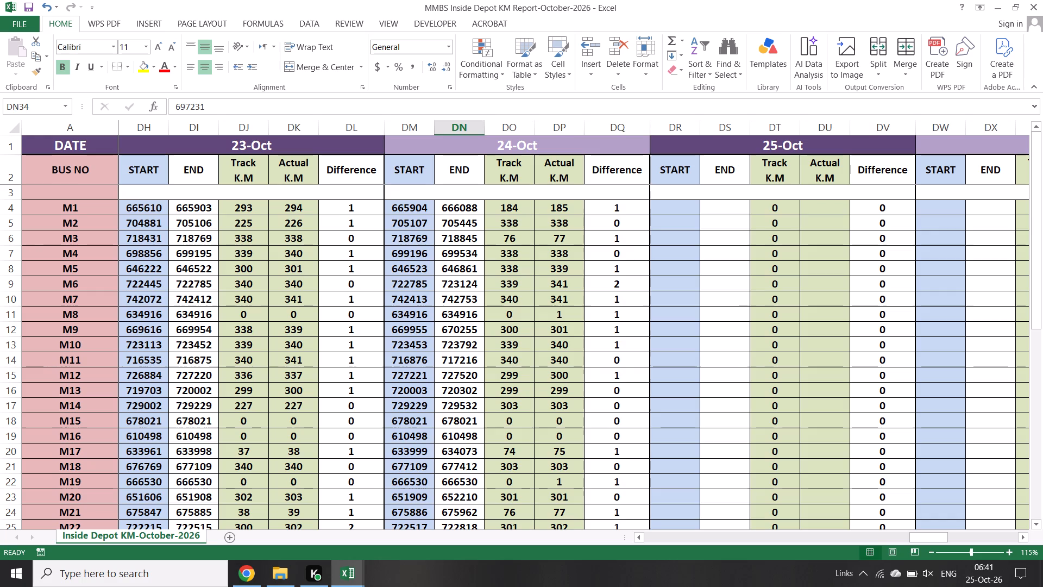
click(483, 146)
ctrl+scroll(507, 274, down, 1)
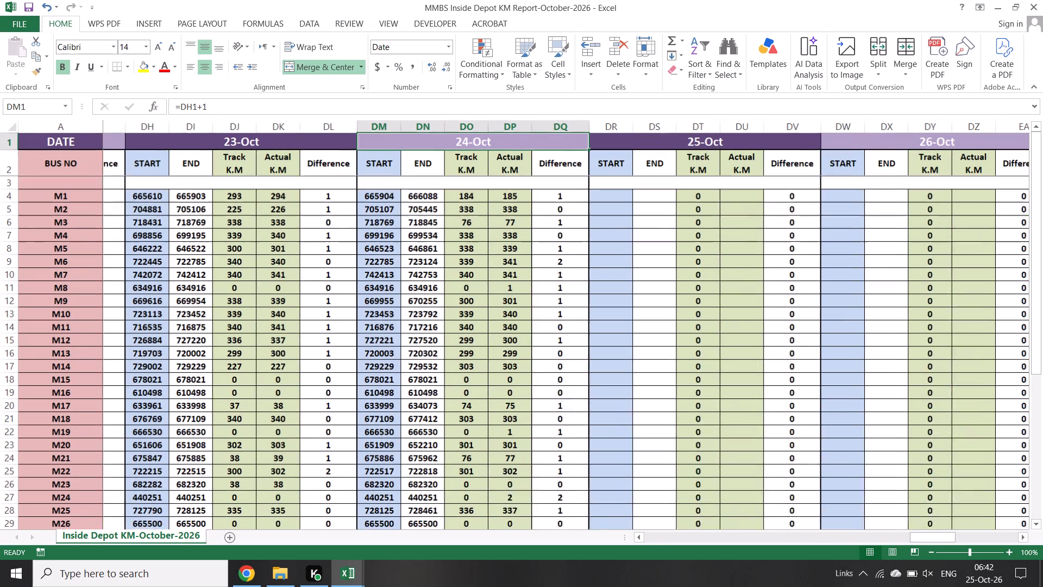
scroll(489, 454, up, 5)
triple_click(637, 539)
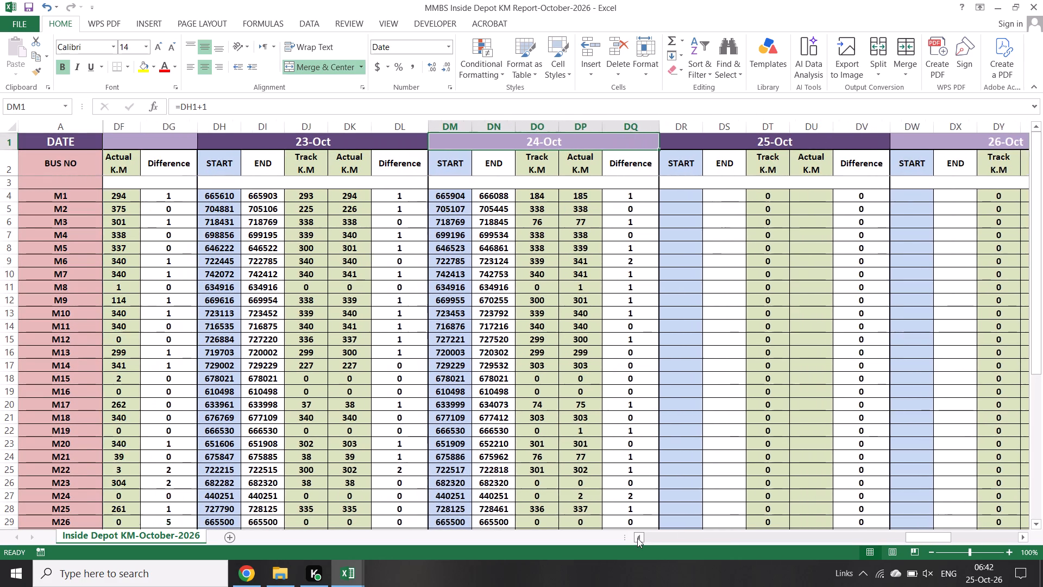
triple_click(637, 538)
triple_click(637, 538)
click(637, 538)
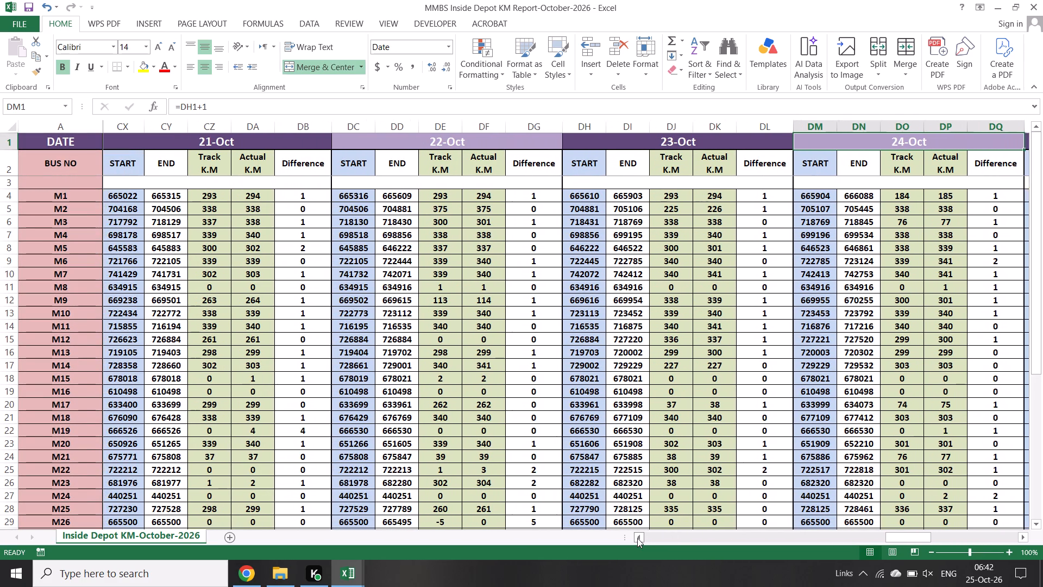
scroll(677, 352, up, 5)
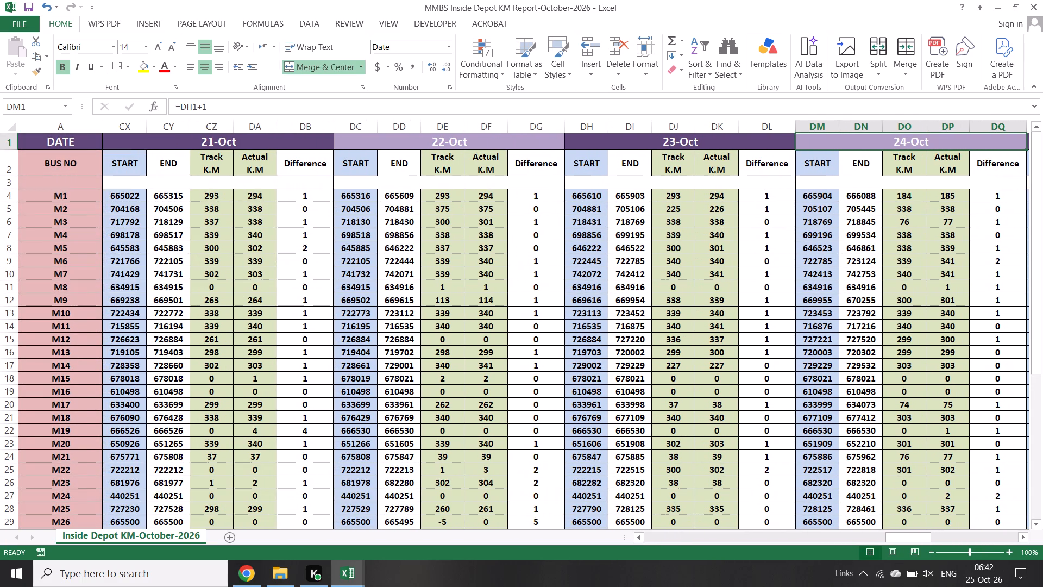
Save the corrected Inside Depot KM workbook, check its total row, and close it.
key(ctrl+s)
key(ctrl+s)
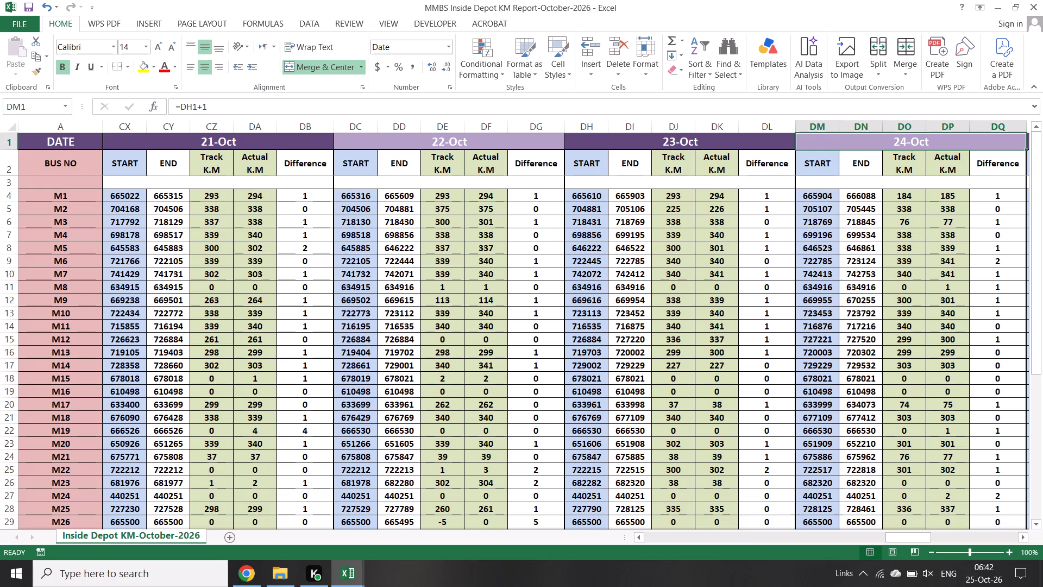
scroll(825, 386, down, 7)
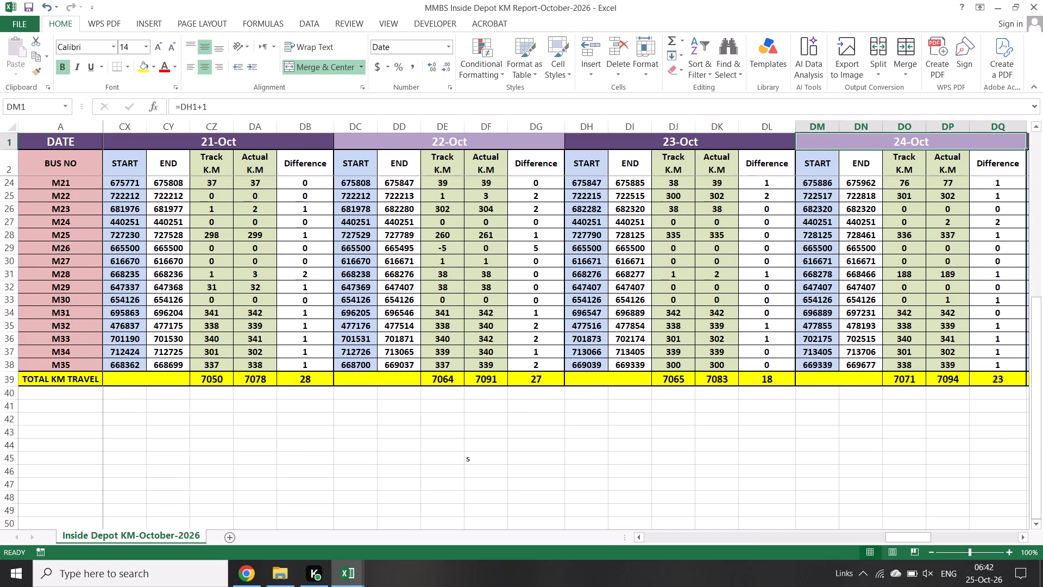
scroll(825, 386, up, 14)
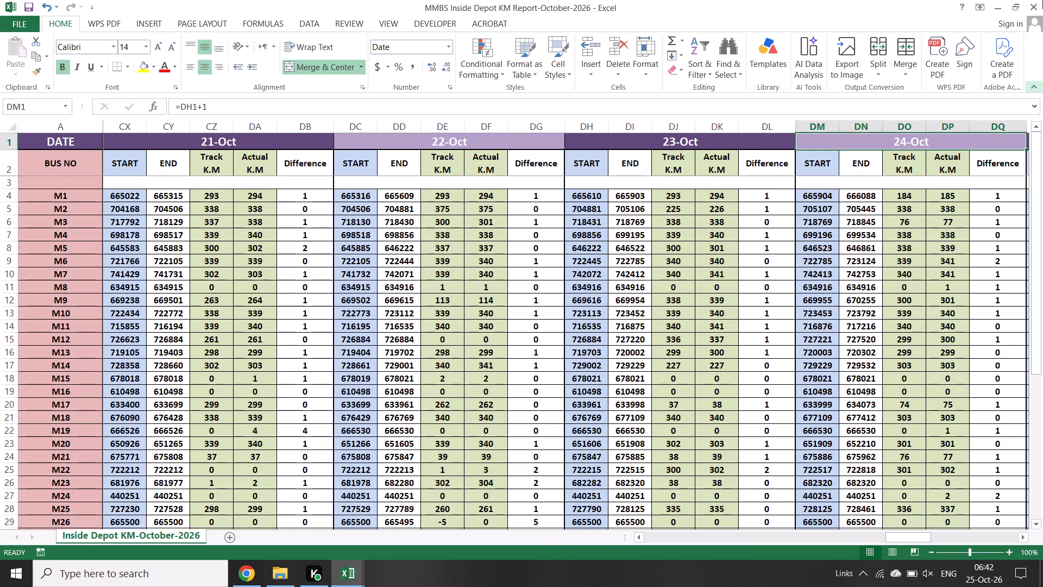
click(1042, 0)
Bring the Daily KM and Fuel workbook's 24-Oct section into view, and open the MMBS Daily Operations Summary Report-October-2026 workbook.
scroll(960, 213, up, 6)
click(926, 141)
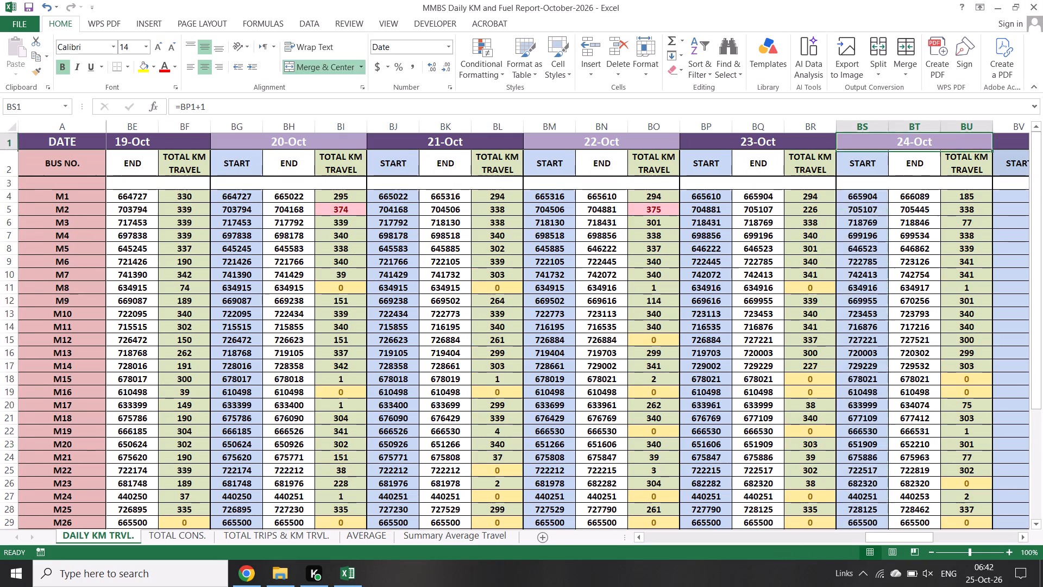
key(alt+Tab)
double_click(260, 116)
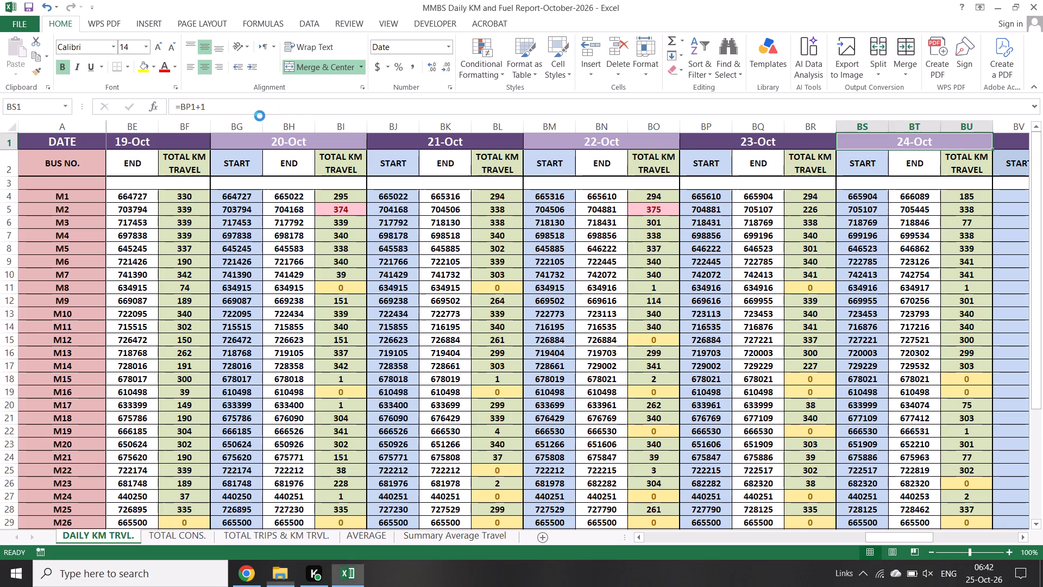
Fill the 24-10-26 row's Realized Trips (361), Total Trips (361) and Buses Utilized (26) down from the 23-10-26 row.
scroll(250, 321, down, 4)
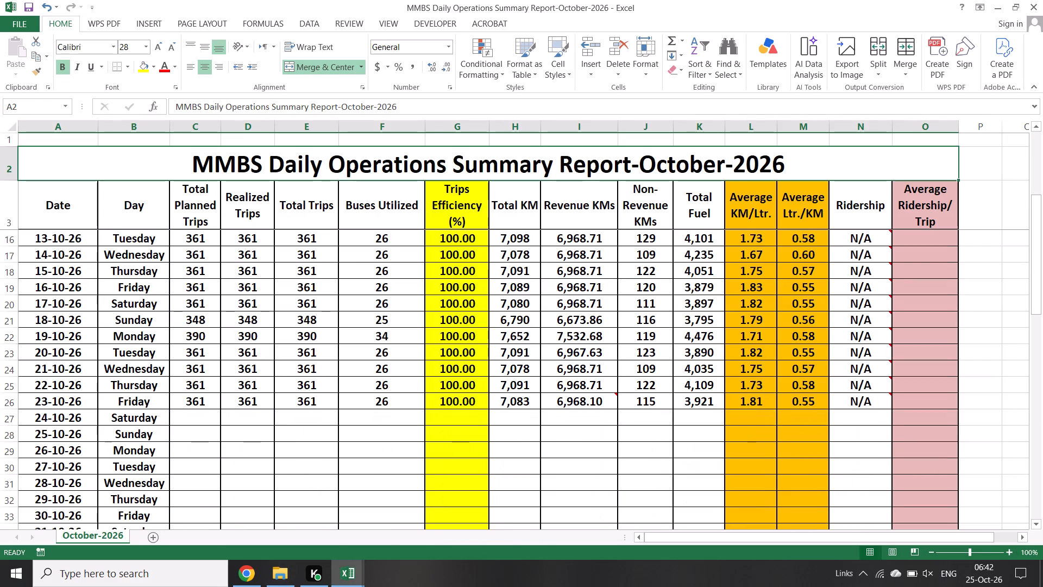
click(239, 422)
key(ctrl+d)
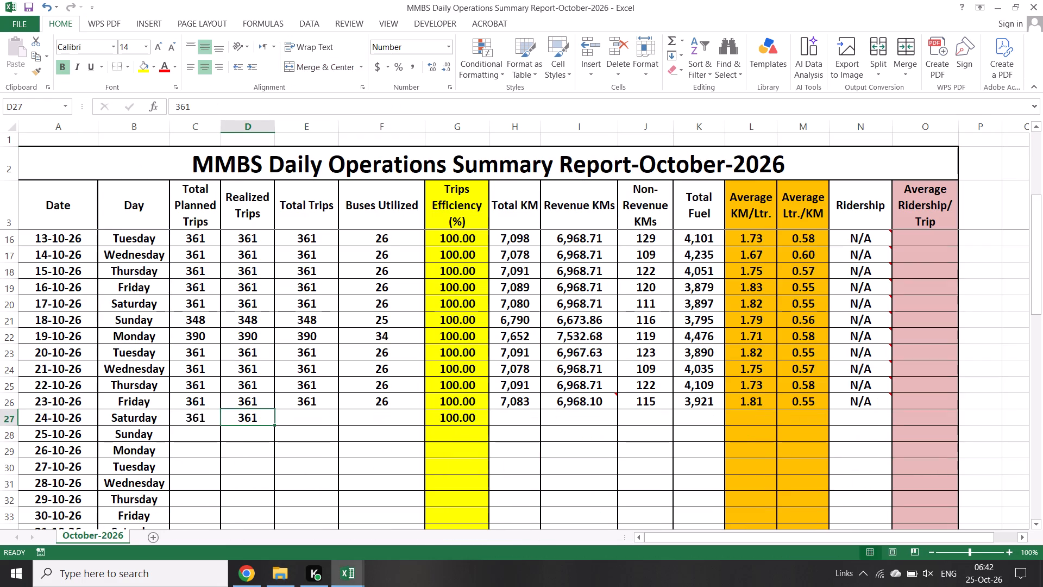
click(306, 417)
key(ctrl+d)
click(381, 411)
key(ctrl+d)
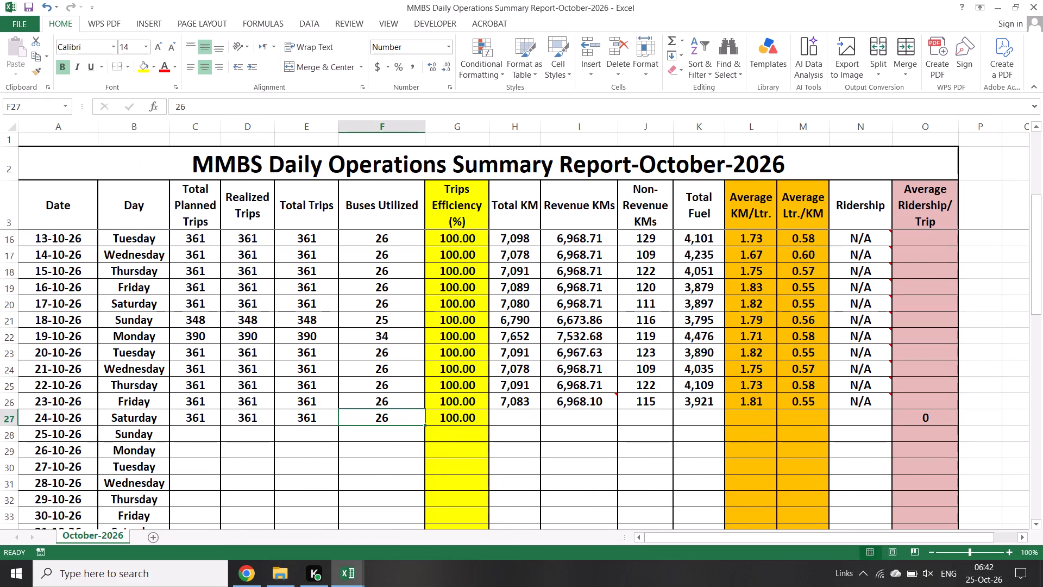
Copy the 24-Oct TOTAL KM TRAVEL figure, 7094, from the Daily KM and Fuel workbook into the 24-10-26 Total KM as a value only.
click(506, 416)
key(alt+Tab)
scroll(831, 386, down, 4)
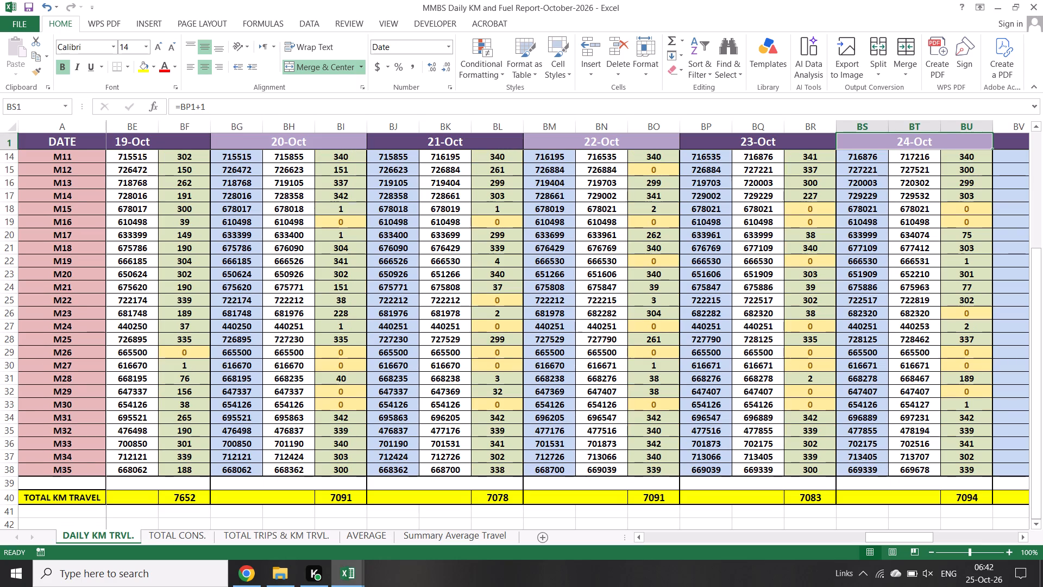
click(965, 496)
key(ctrl+c)
key(alt+Tab)
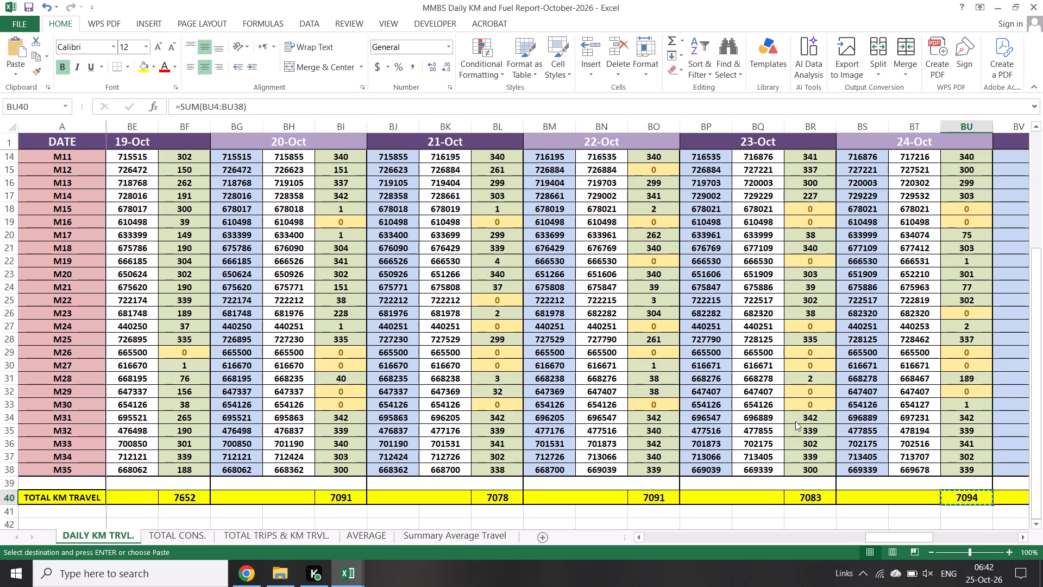
right_click(523, 420)
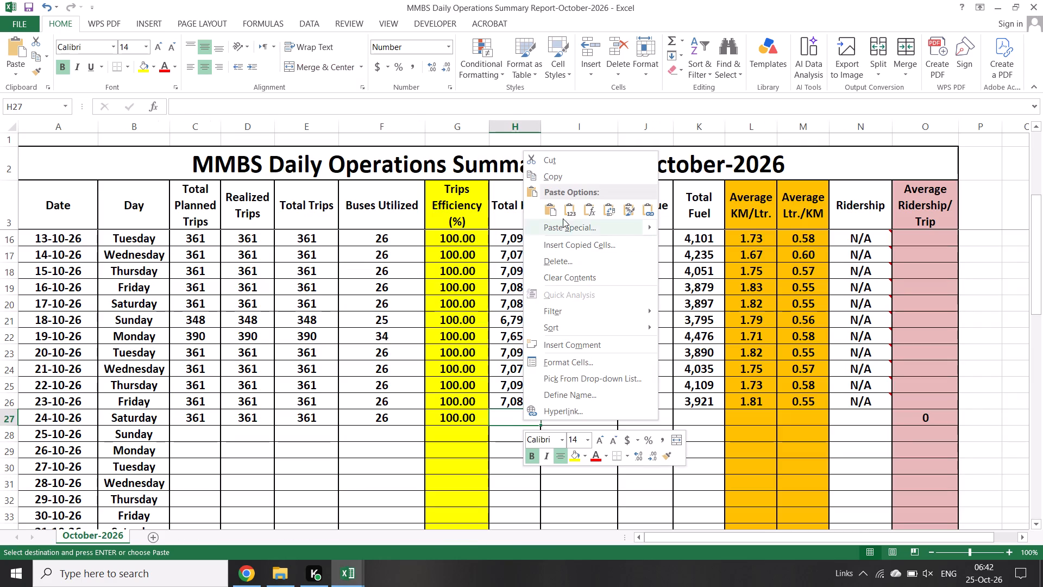
click(565, 213)
key(Escape)
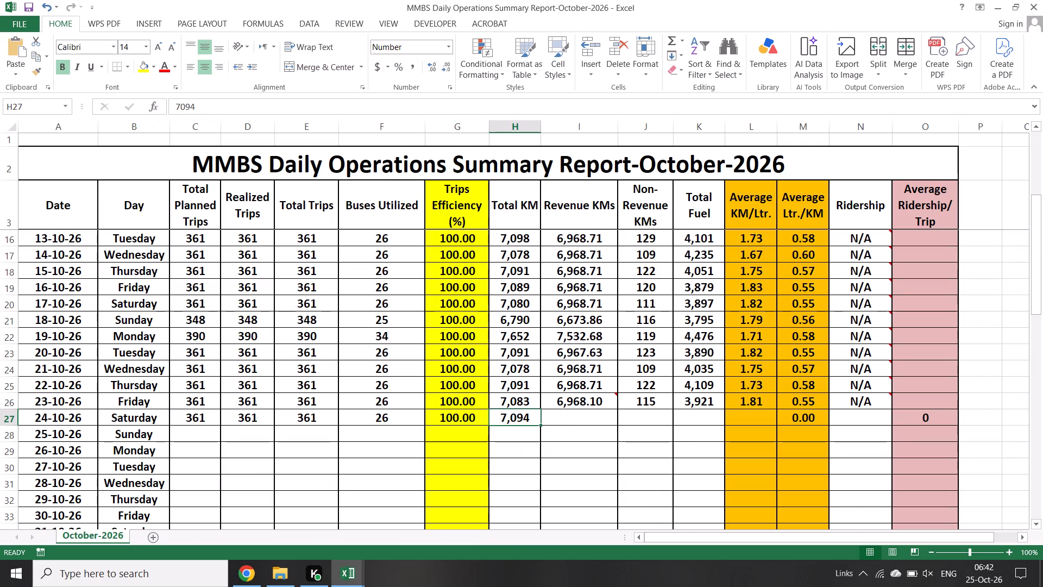
Copy the 15-10-26 Revenue KMs value, 6,968.71, into the 24-10-26 row and fill its Non-Revenue KMs formula down from the row above.
click(570, 267)
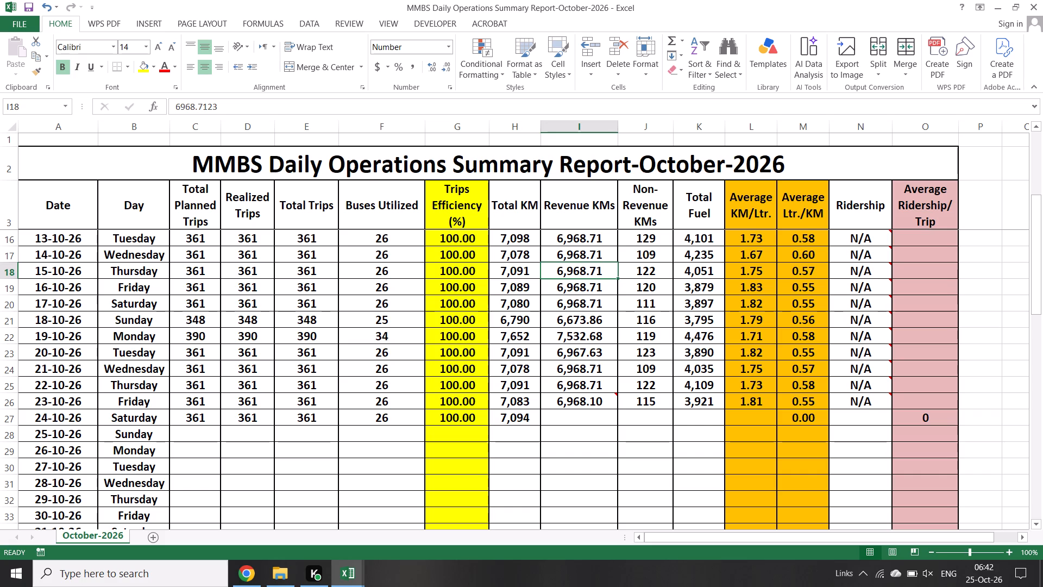
key(ctrl+c)
click(581, 416)
key(ctrl+v)
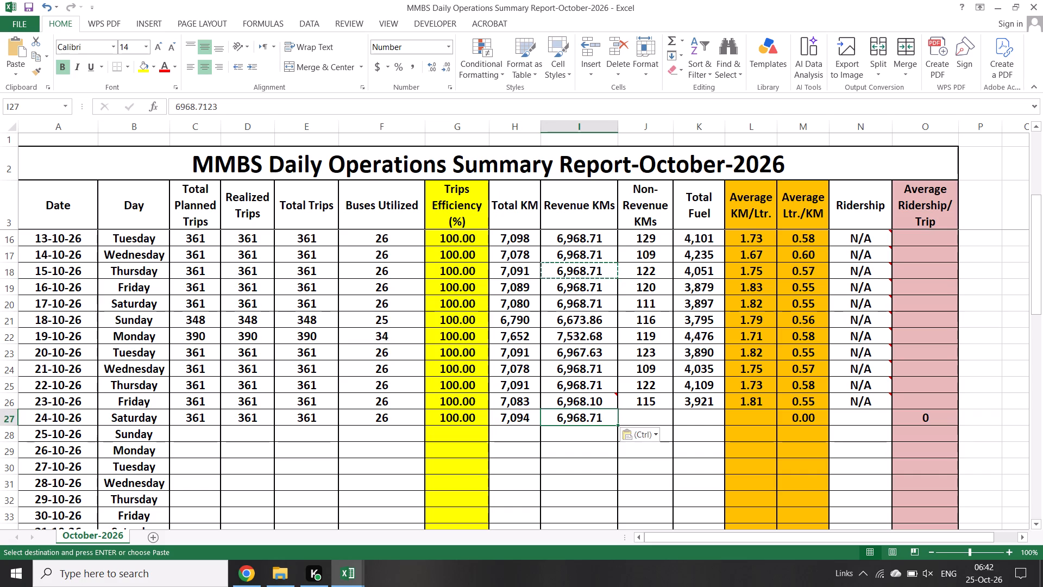
key(Escape)
click(649, 419)
key(ctrl+d)
key(Escape)
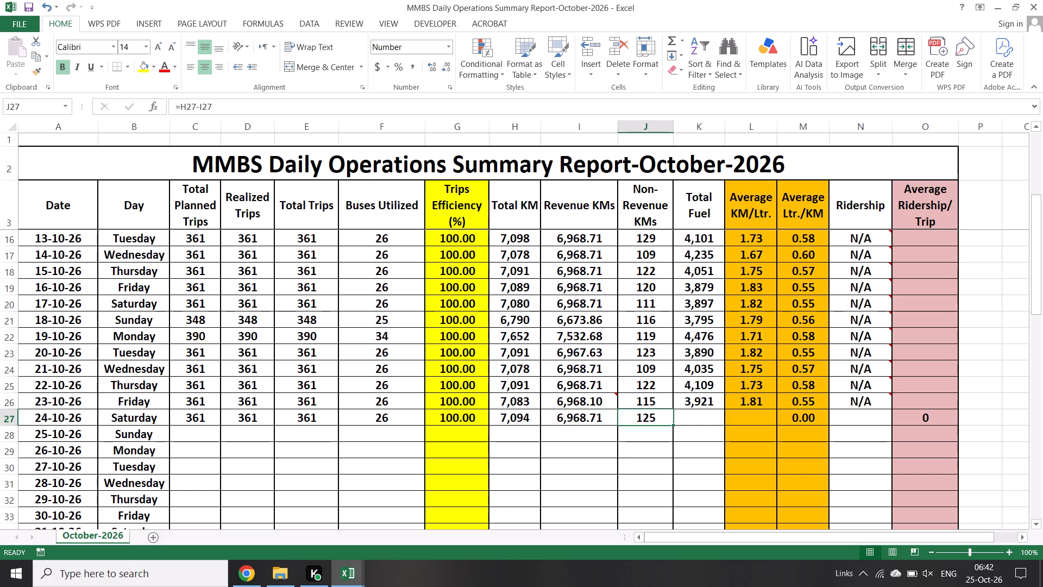
Copy the 24-Oct total fuel consumption, 3832, from the TOTAL CONS. sheet into the 24-10-26 Total Fuel as a value only.
click(690, 419)
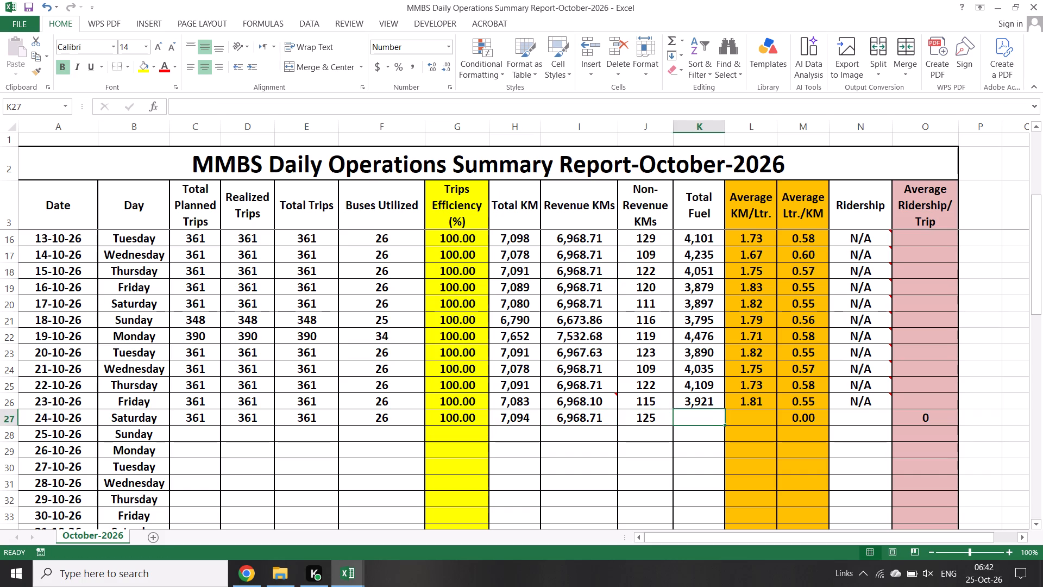
key(alt+Tab)
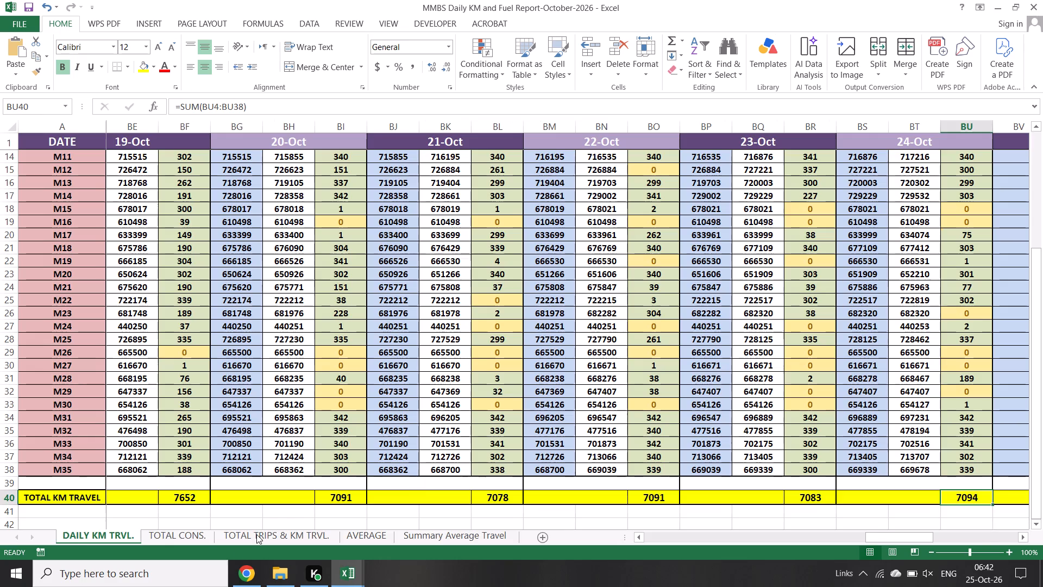
click(176, 538)
scroll(836, 383, down, 7)
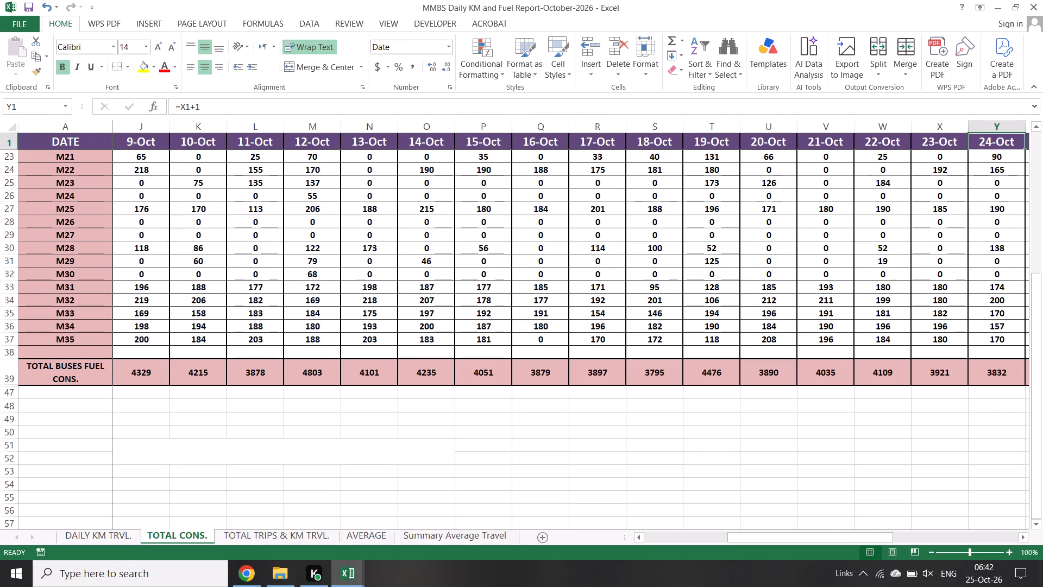
click(986, 377)
key(ctrl+c)
key(alt+Tab)
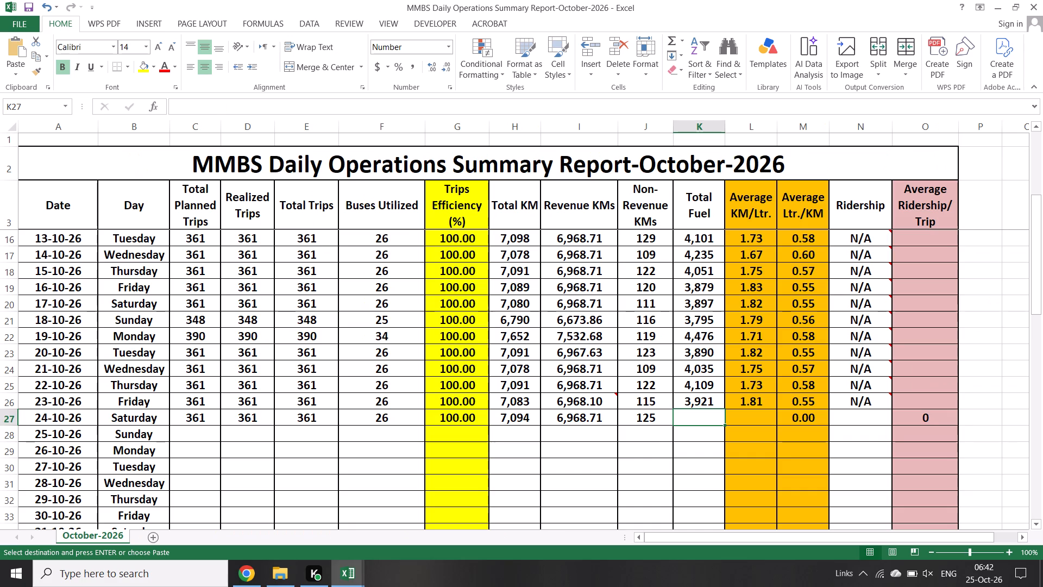
right_click(691, 416)
click(738, 207)
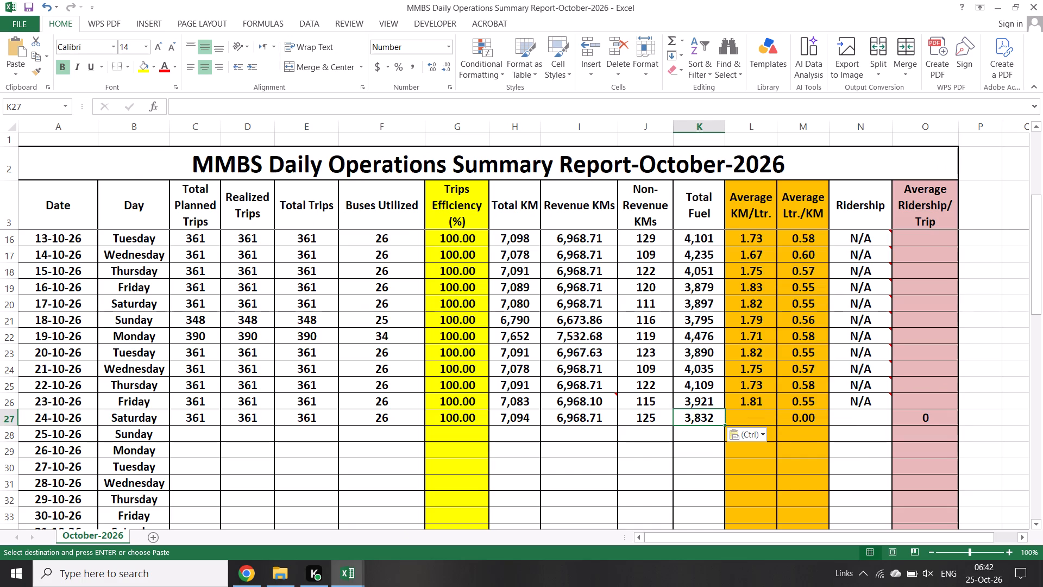
key(Escape)
Copy the 23-10-26 Ridership entry, N/A, into the 24-10-26 row.
click(852, 404)
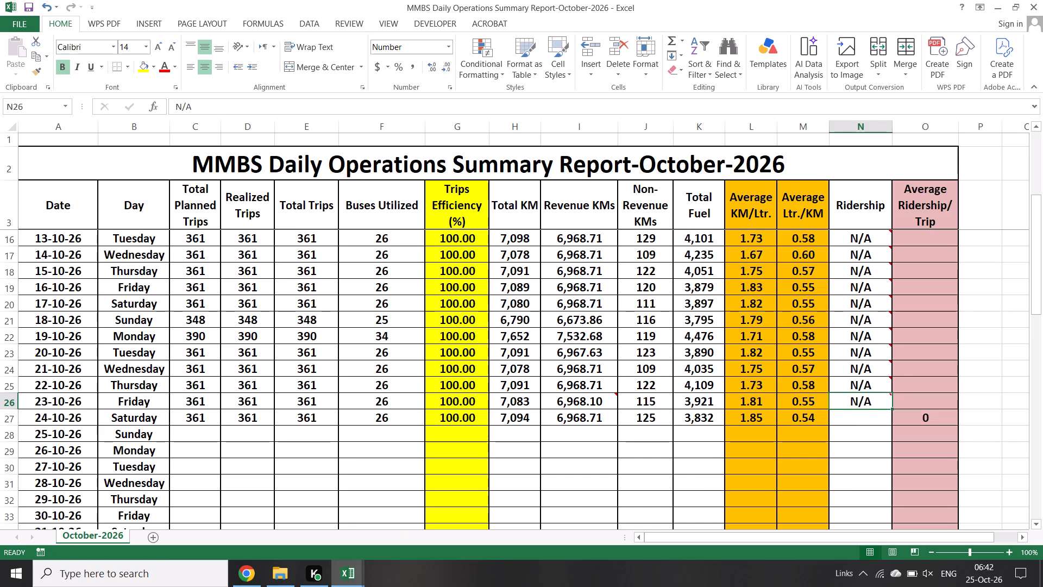
key(ctrl+c)
click(845, 417)
key(ctrl+v)
key(Escape)
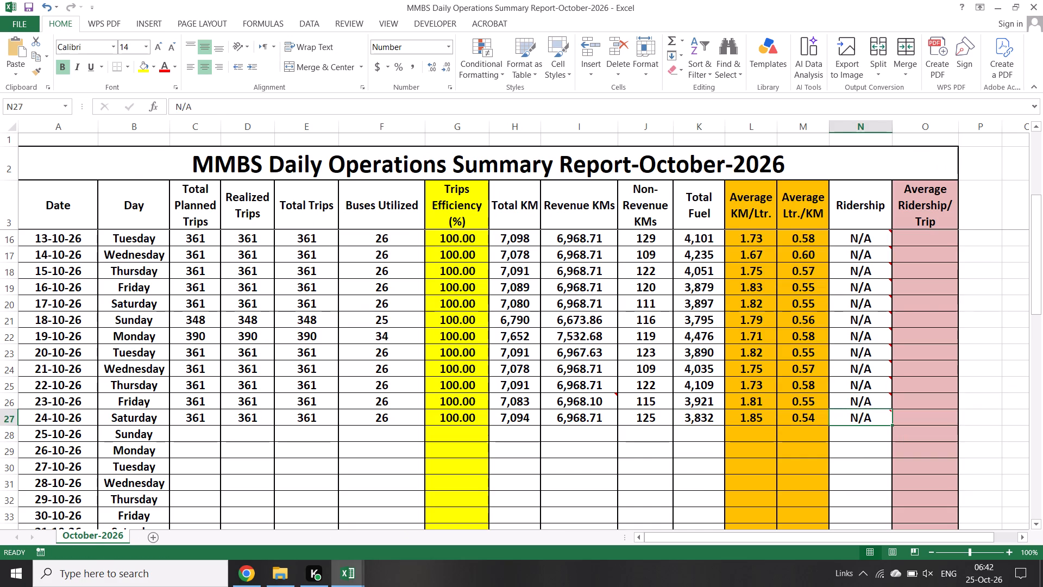
Save the Daily Operations Summary workbook, and check its total and average rows and the 24-Oct fuel total in the source workbook.
click(623, 161)
scroll(485, 398, up, 12)
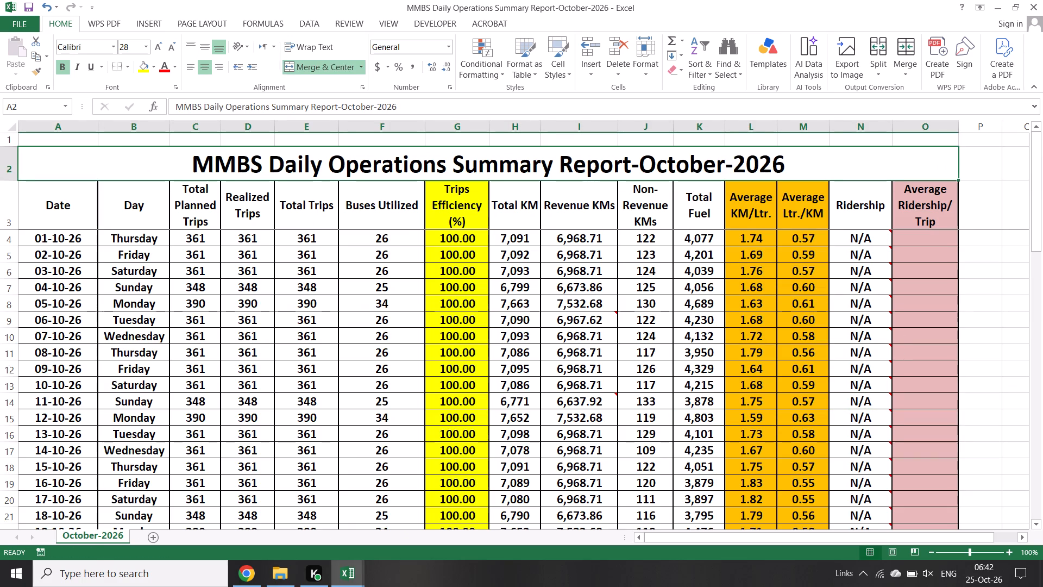
key(ctrl+s)
scroll(485, 401, down, 5)
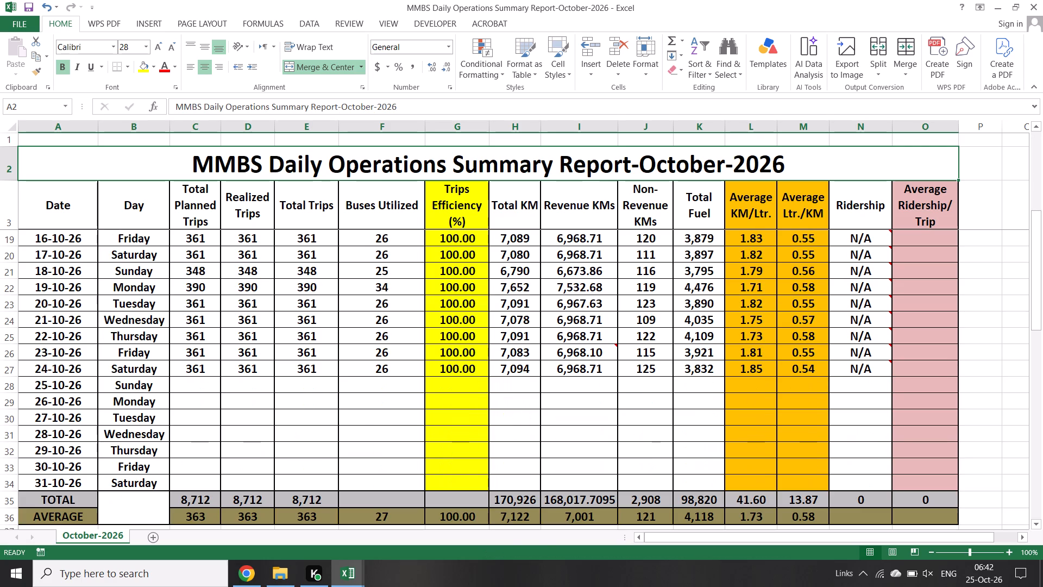
key(alt+Tab)
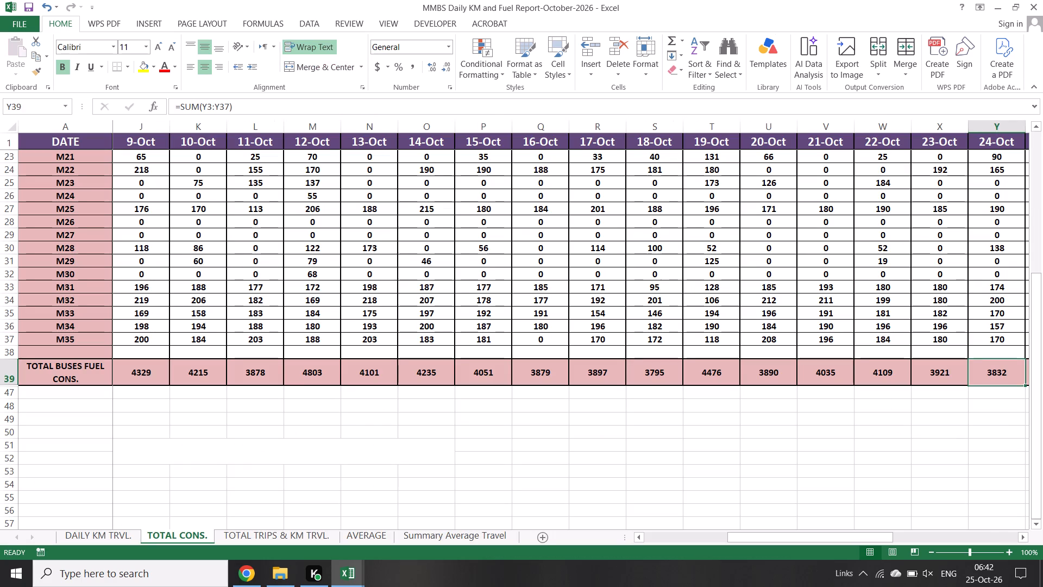
key(alt+Tab)
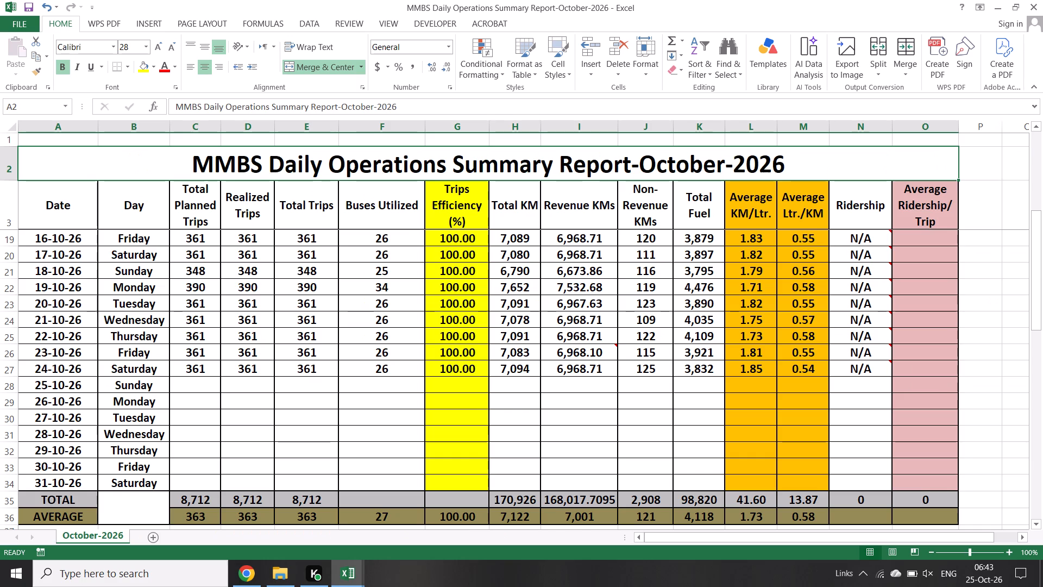
Select the entire 24-10-26 row in the operations summary.
scroll(485, 402, up, 1)
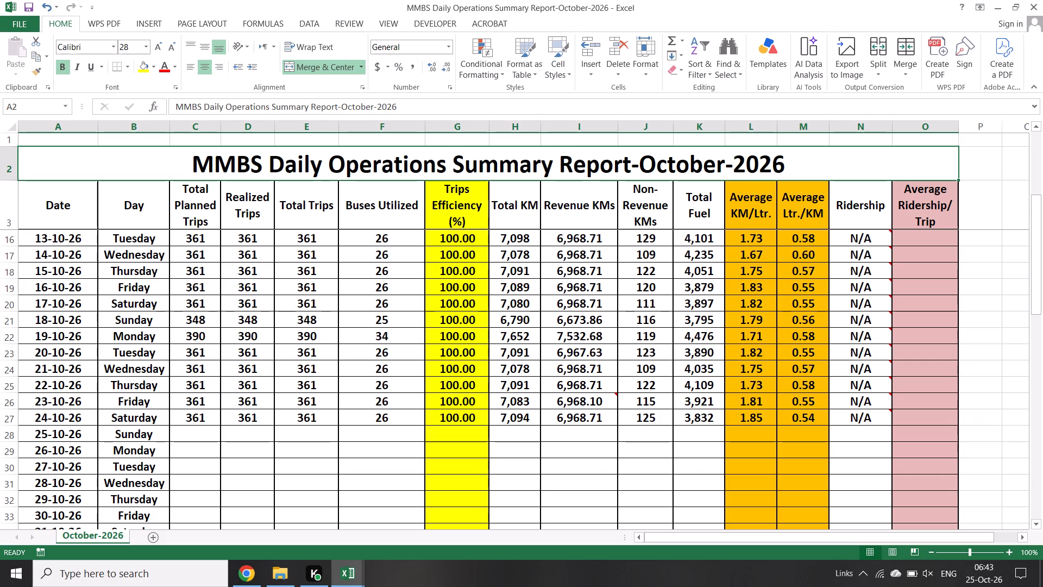
click(4, 419)
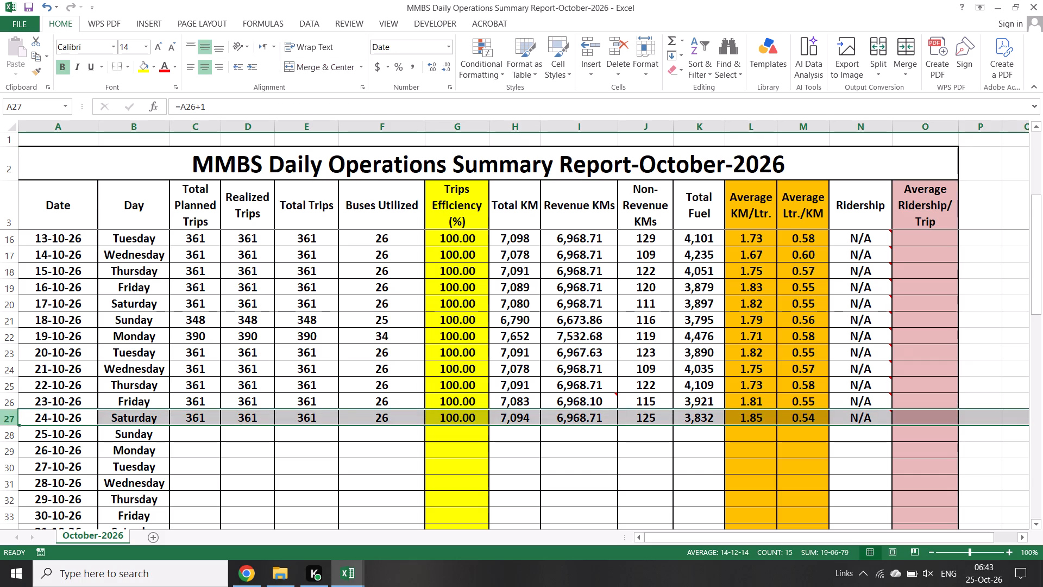
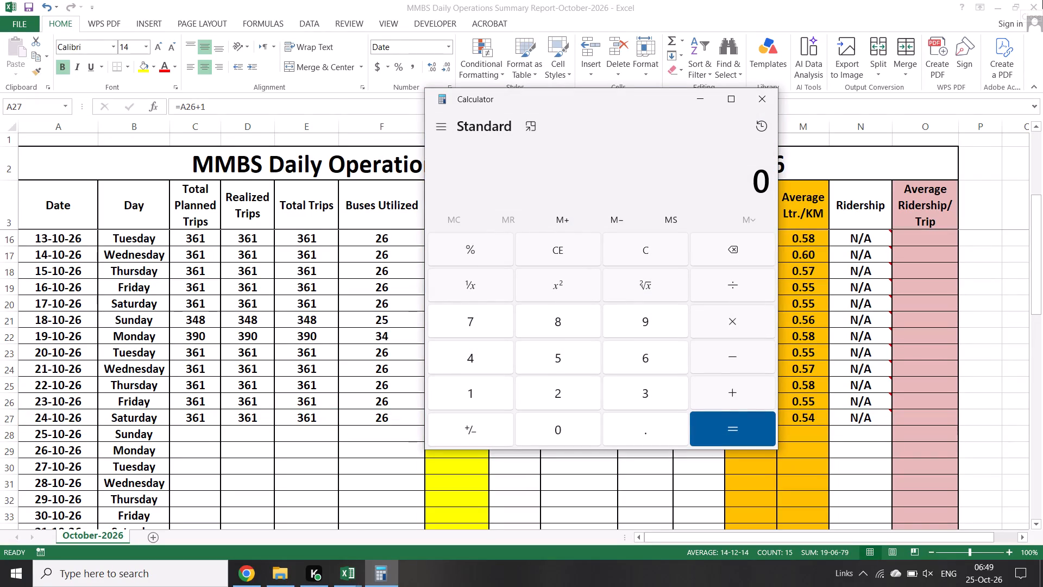
Add up 40, 25, 50 and 30 in Calculator, and close it to return to the operations summary.
text(40)
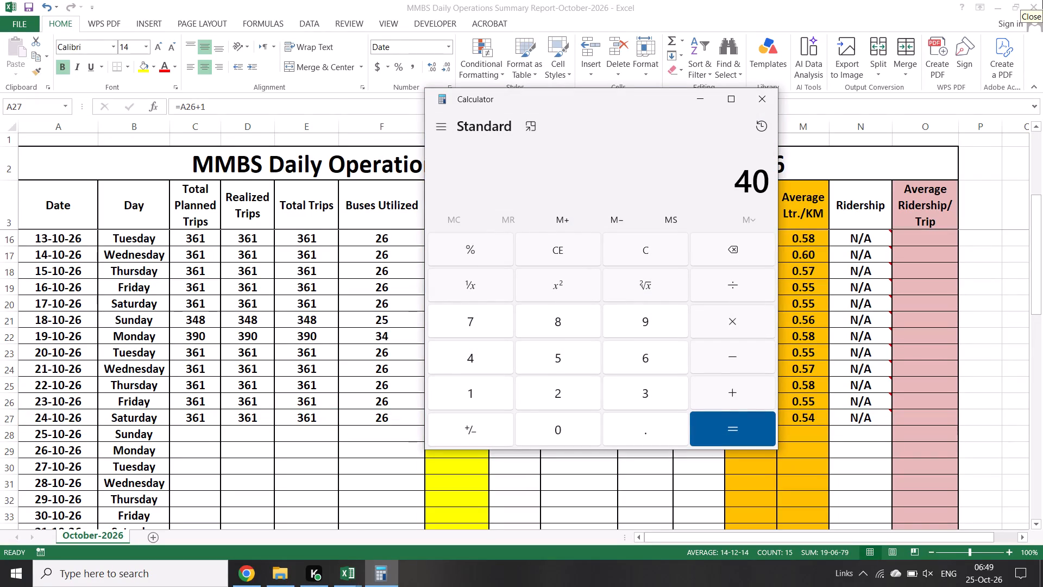
key(plus)
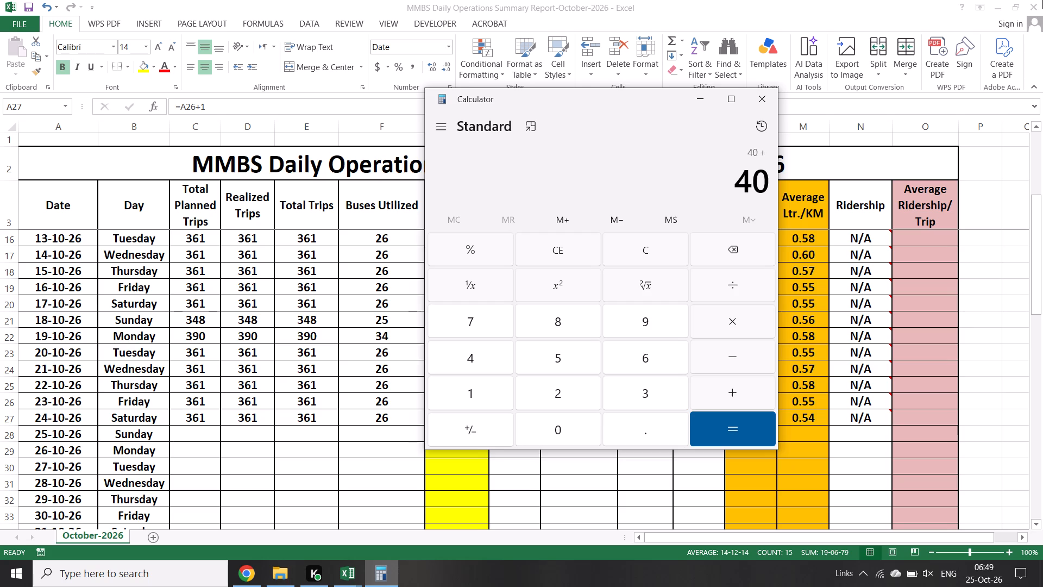
text(25)
key(plus)
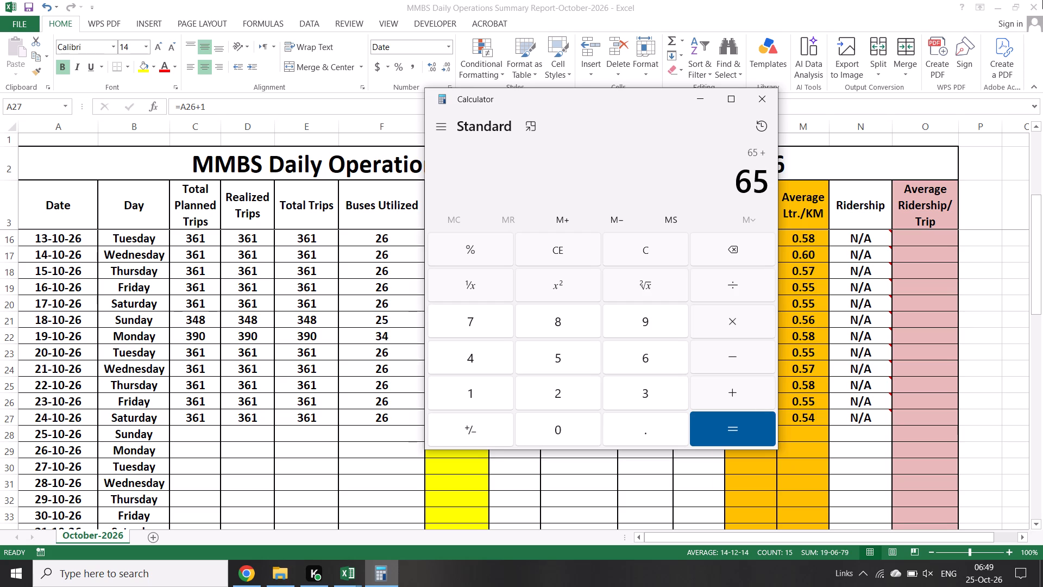
text(50)
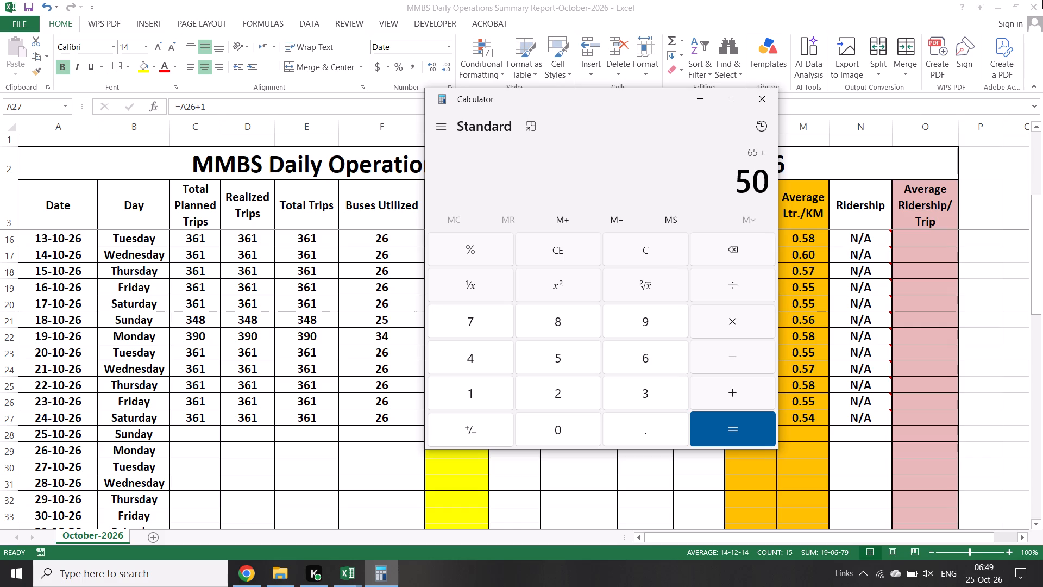
text(+30)
key(Return)
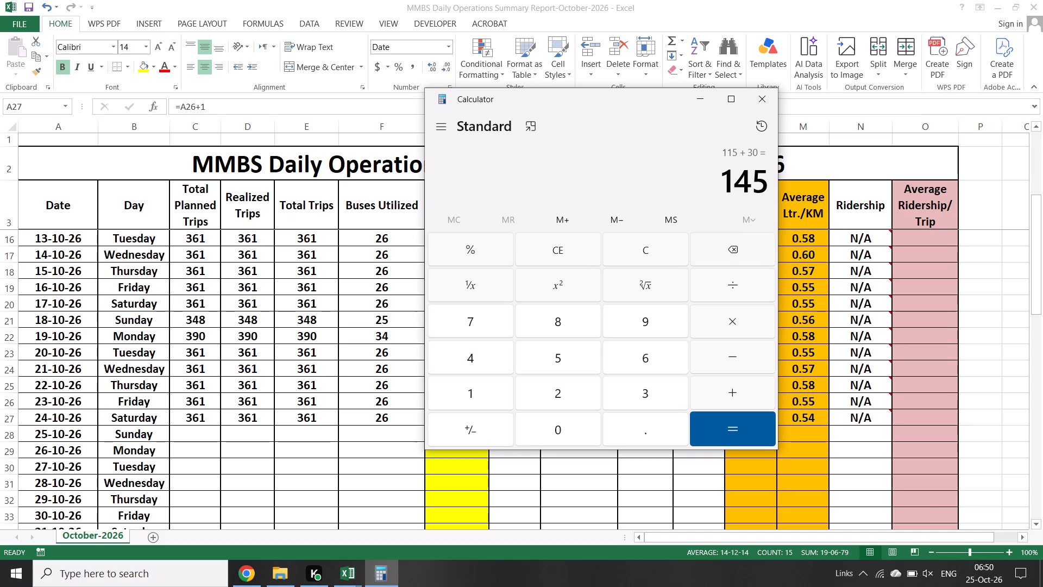
click(768, 102)
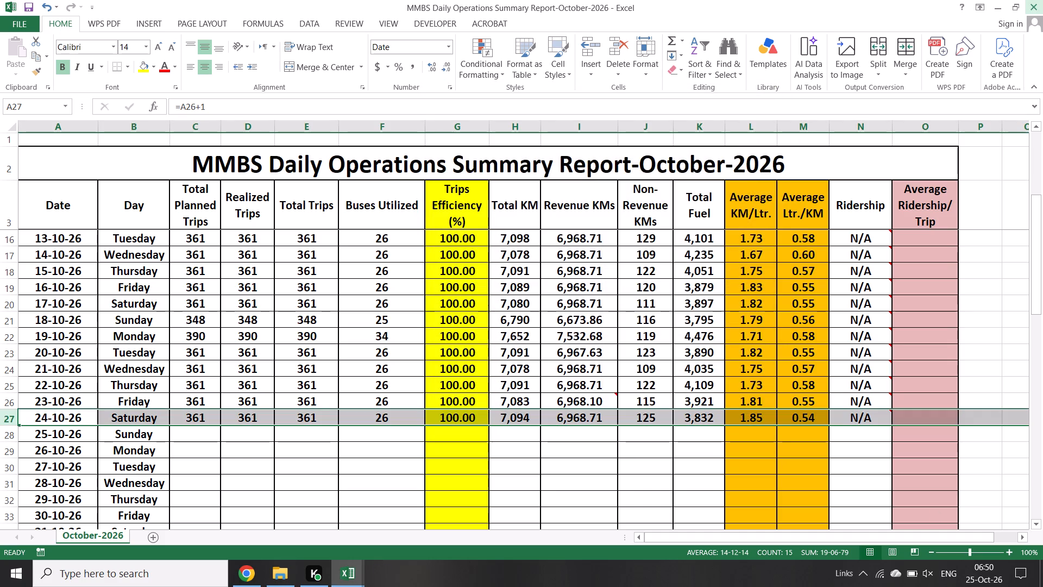
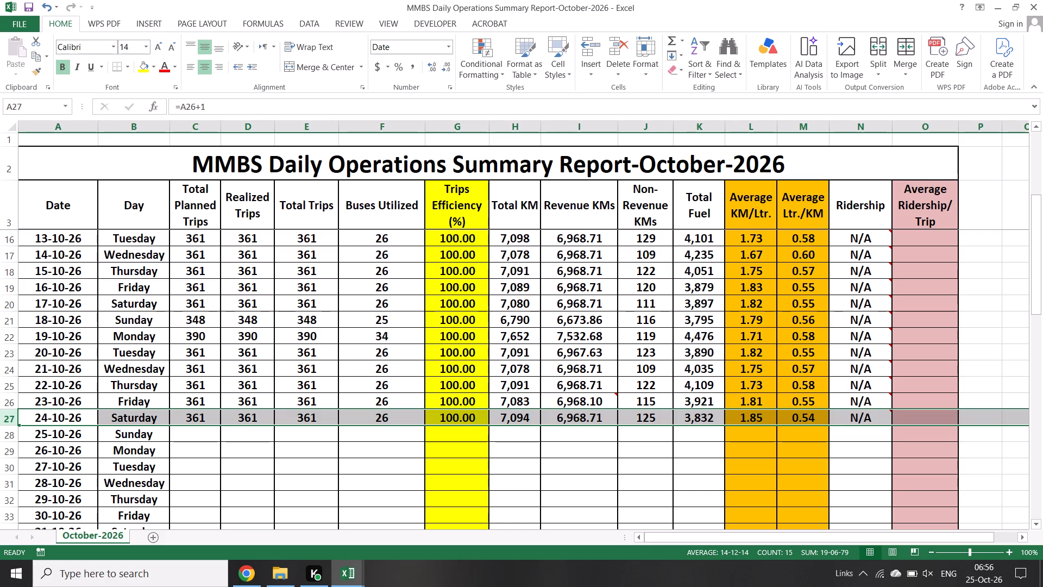
Close the Daily Operations Summary workbook.
click(300, 437)
scroll(493, 298, up, 7)
scroll(506, 255, up, 6)
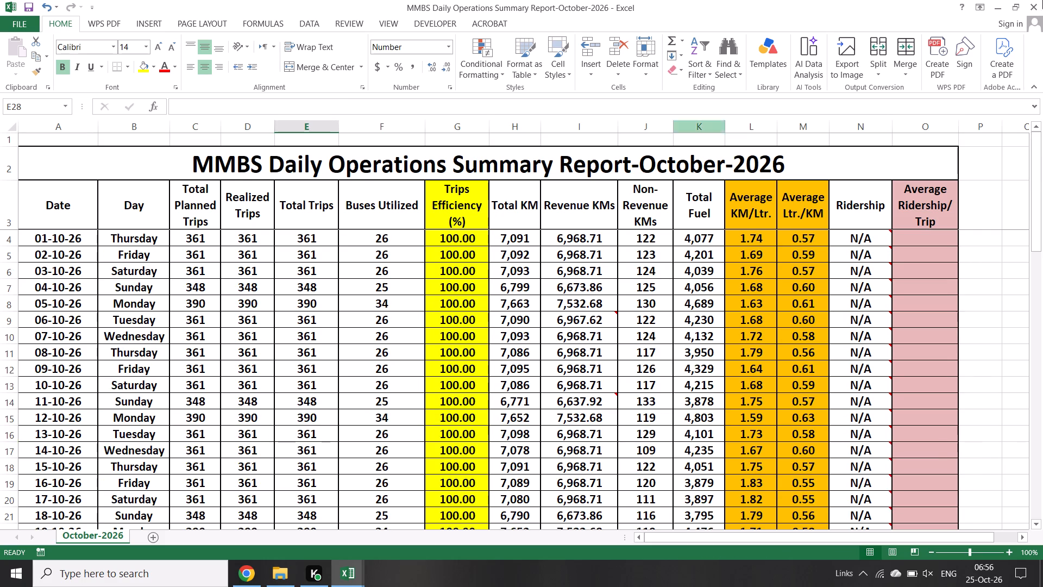
click(1042, 0)
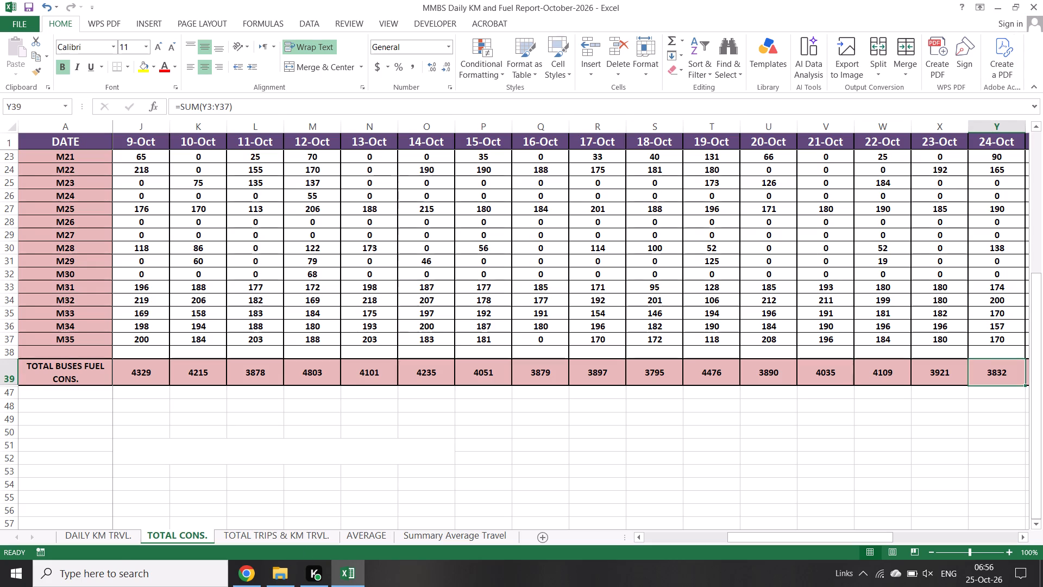
Open the October Buses Efficiency workbook from the report folder and select the M-01 KMs cell for 24-Oct-2026.
click(273, 585)
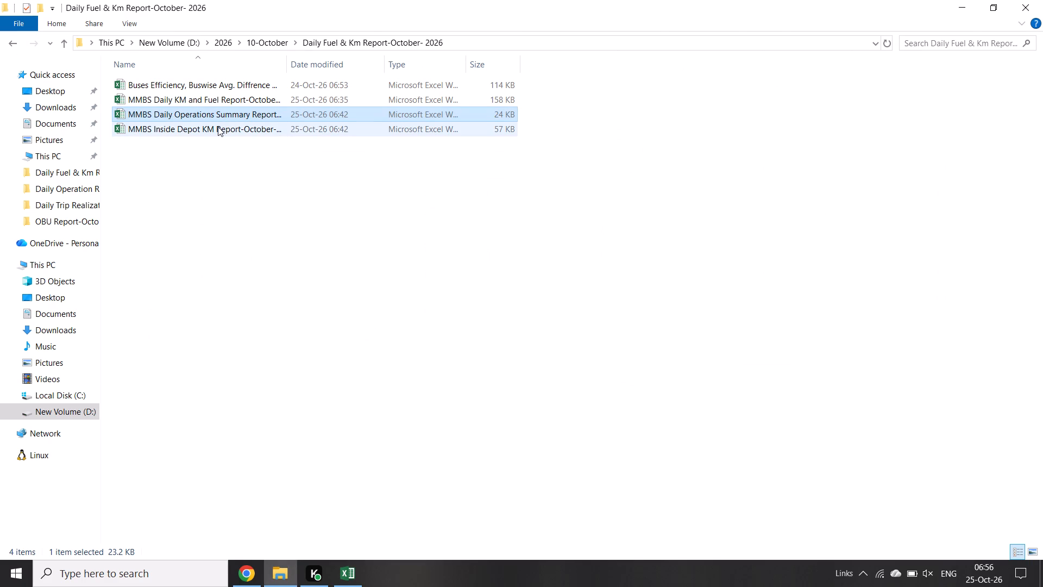
double_click(199, 89)
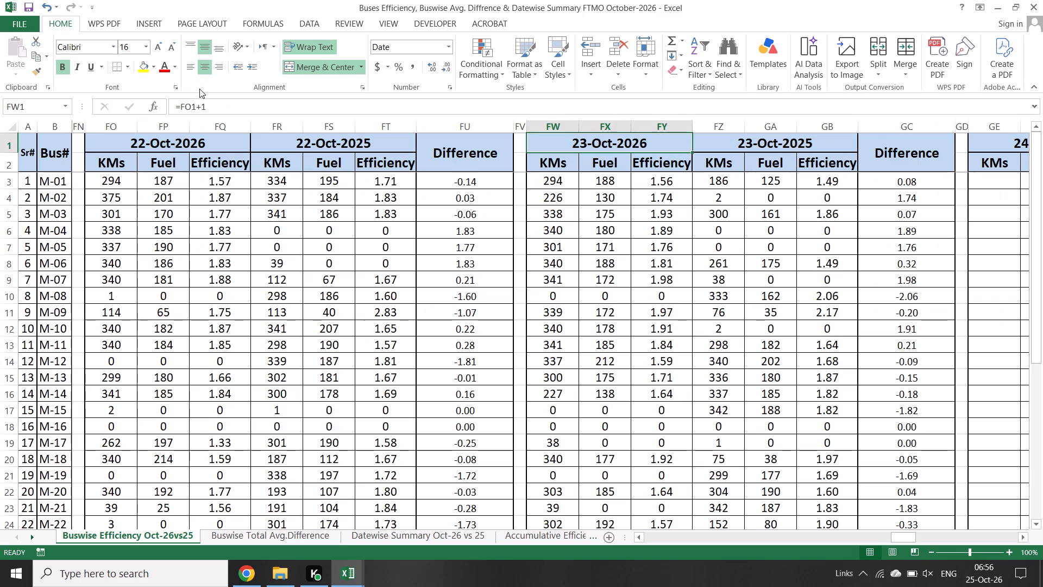
triple_click(1021, 535)
double_click(1021, 535)
click(1021, 535)
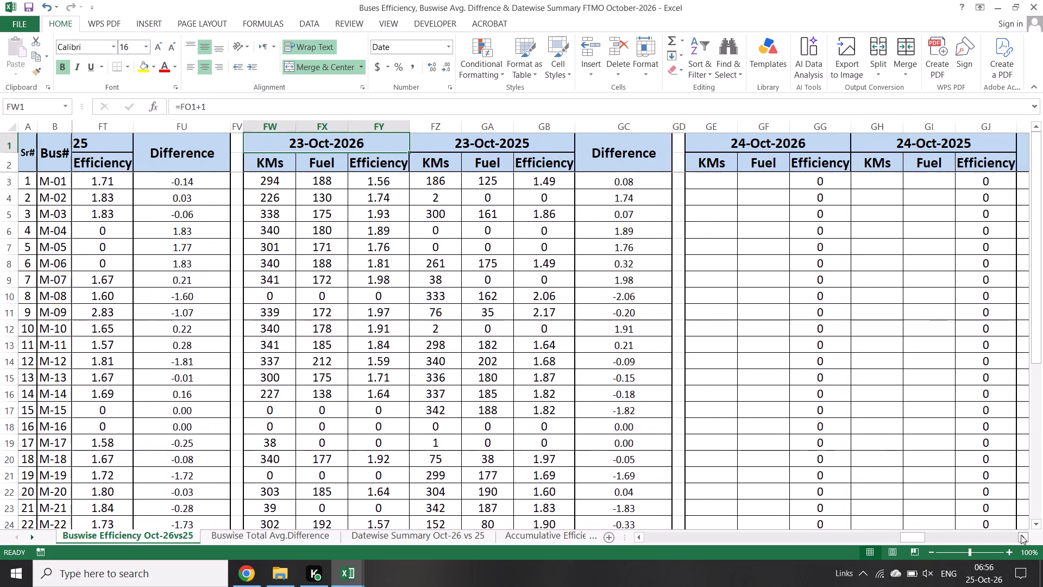
click(1021, 535)
click(1021, 535)
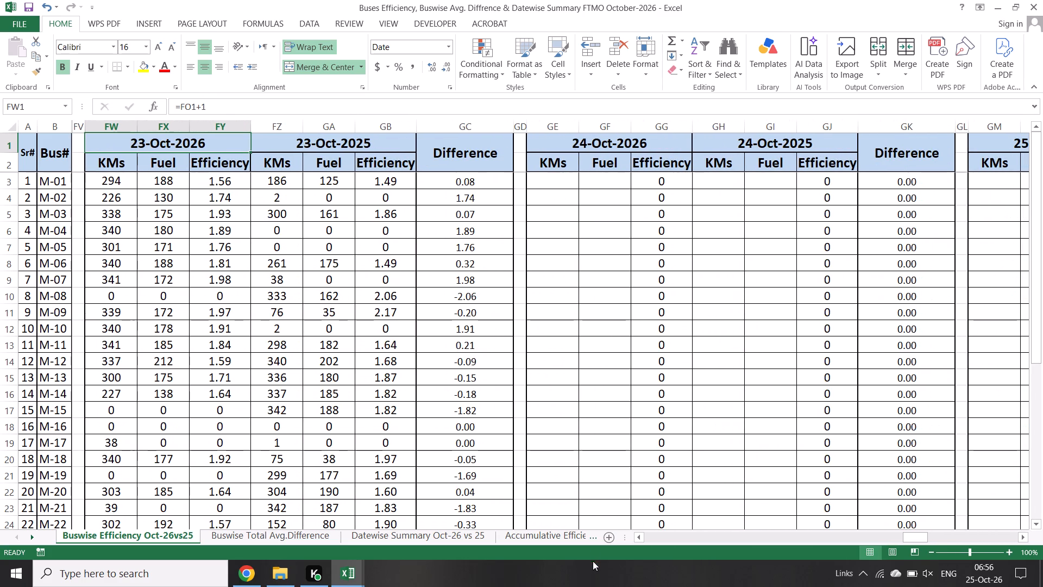
click(636, 538)
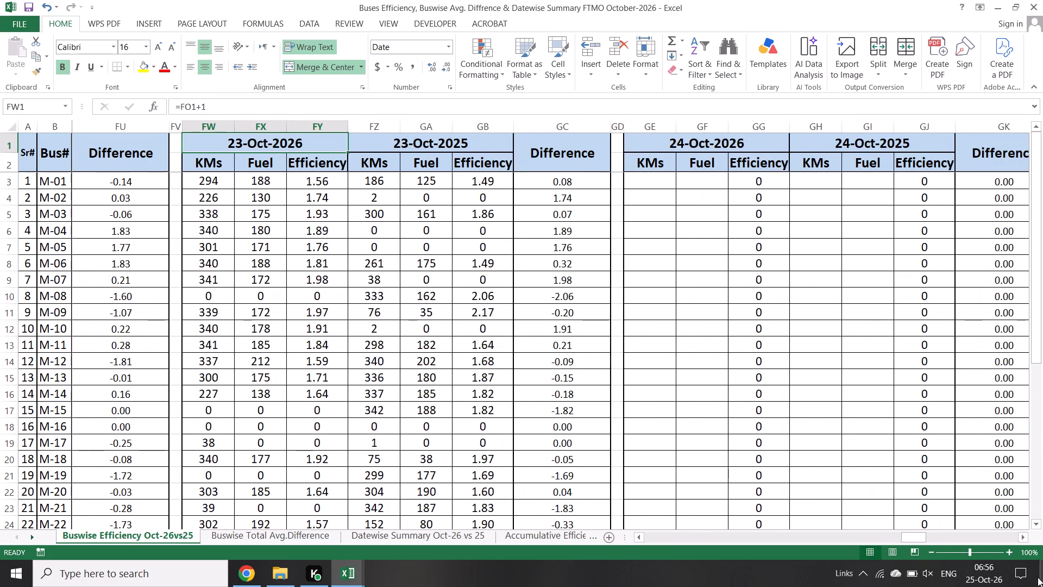
click(1020, 536)
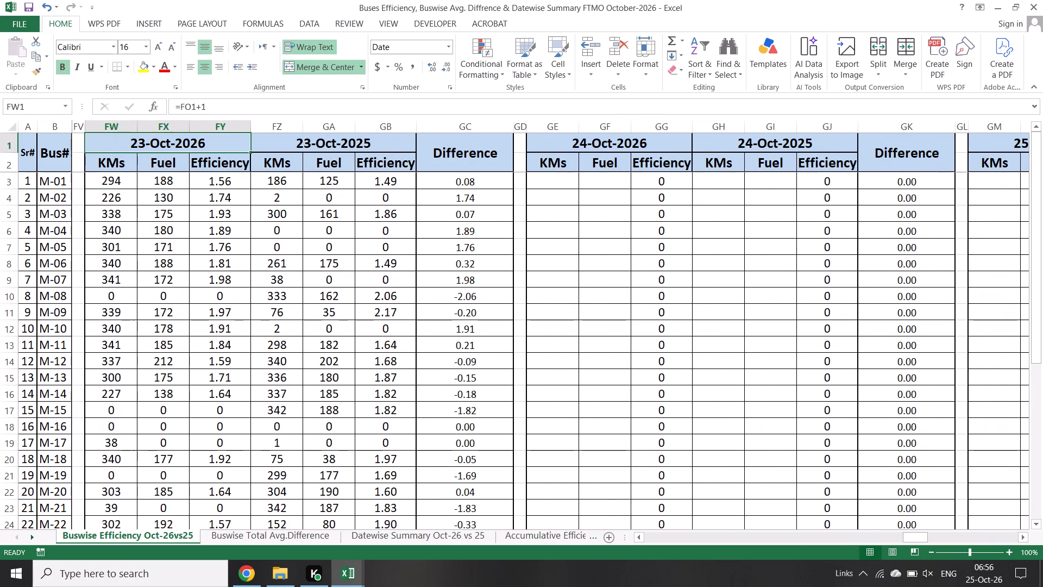
click(570, 184)
Copy the 24-Oct fuel figures for M1 to M35 from TOTAL CONS. and paste them as values into the 24-Oct-2026 Fuel column.
key(alt+Tab)
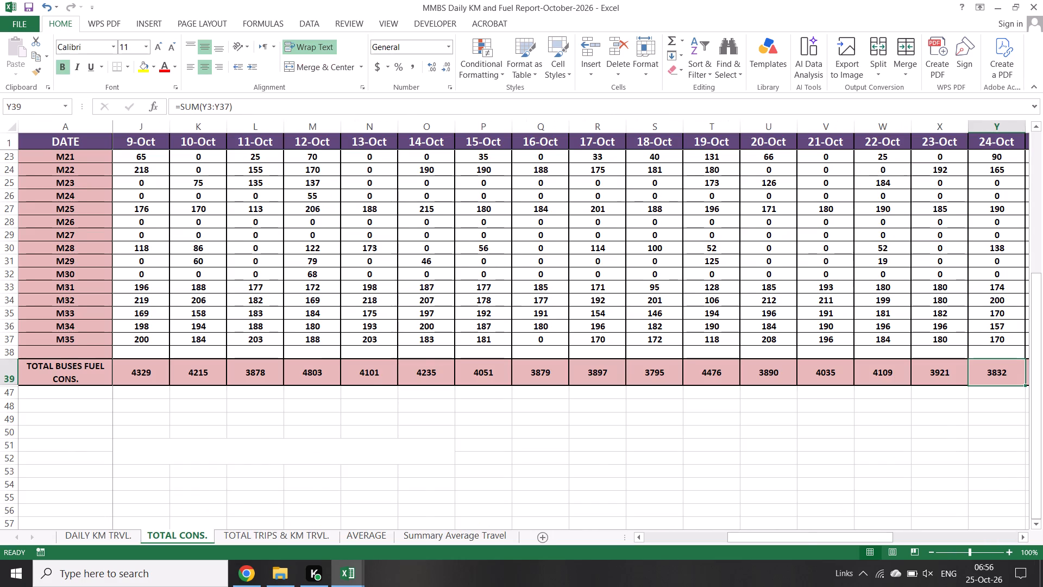
scroll(924, 474, up, 15)
scroll(876, 421, down, 7)
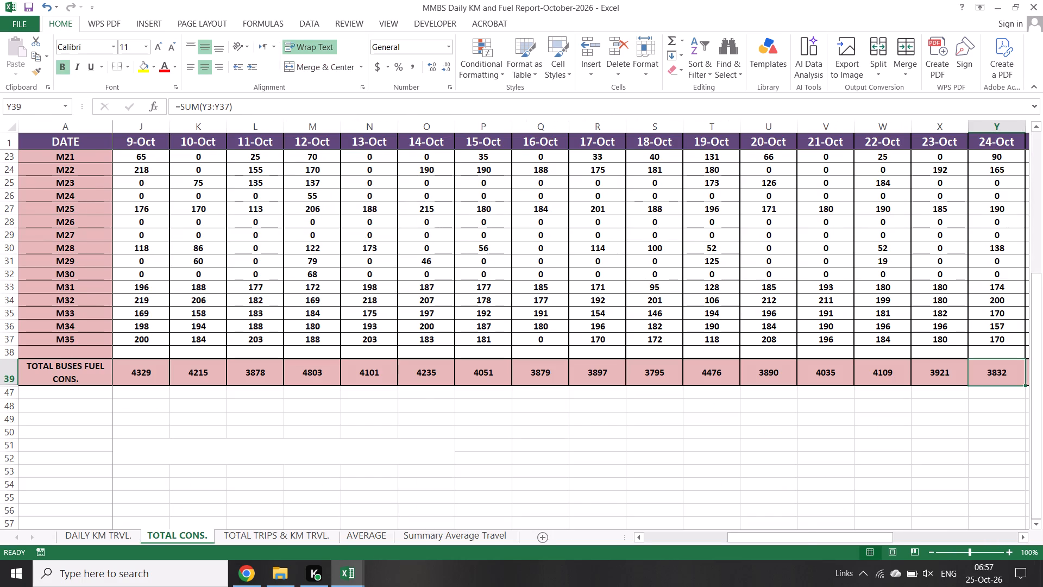
scroll(1032, 378, up, 9)
scroll(995, 346, up, 6)
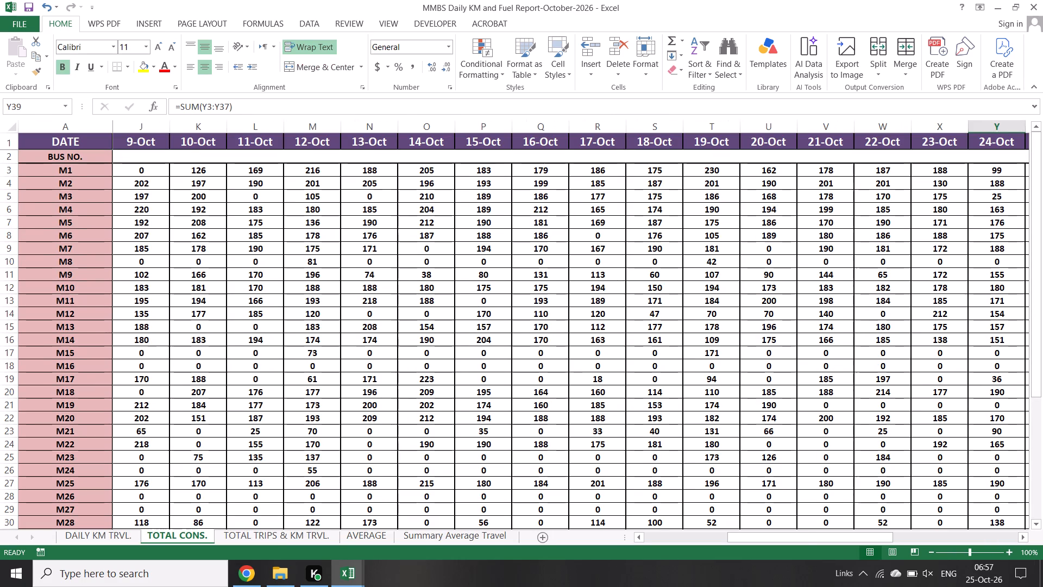
click(998, 174)
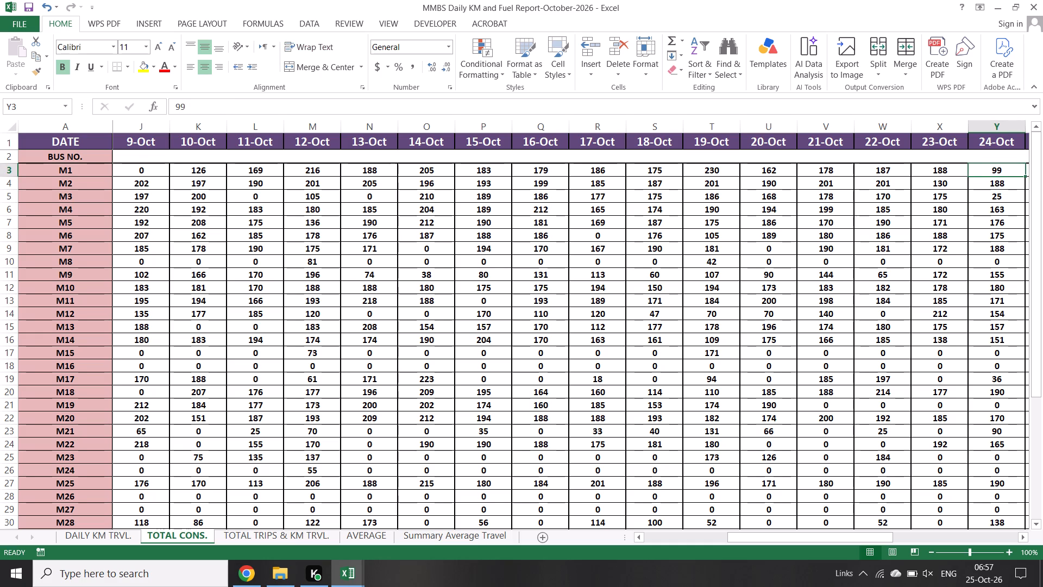
key(Down)
key(Up)
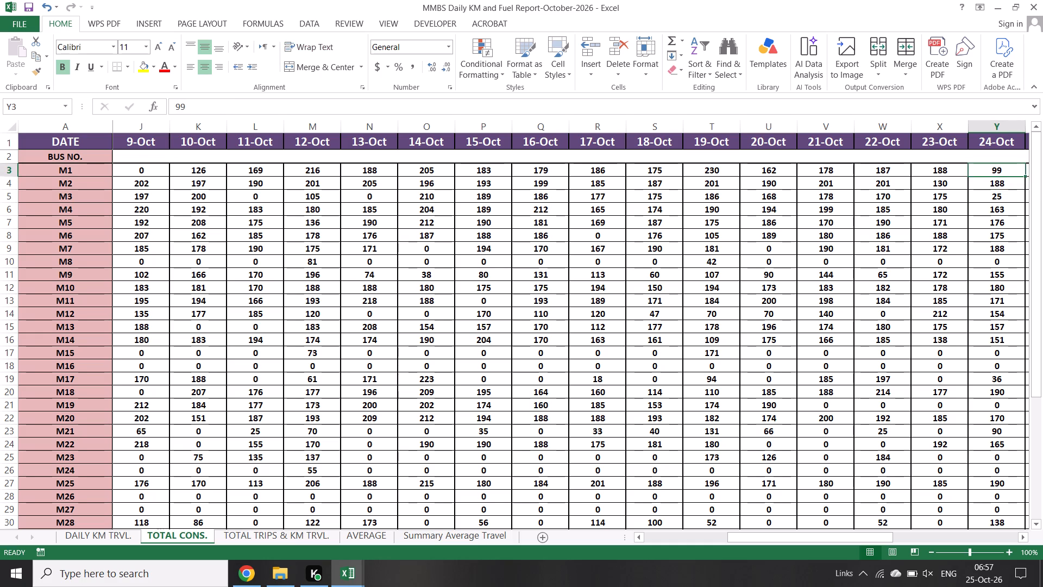
key(ctrl+shift+Down)
key(ctrl+c)
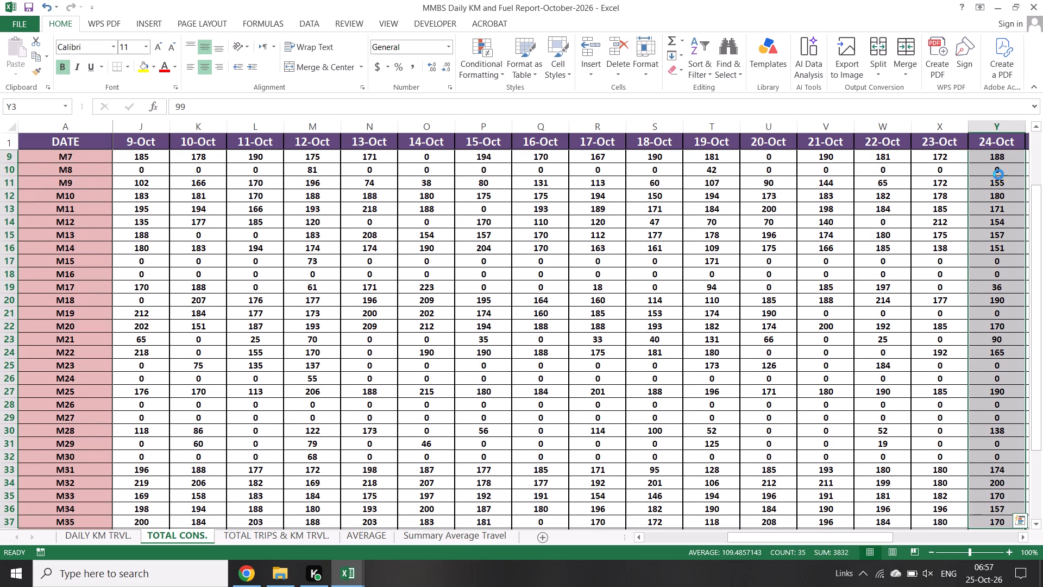
key(alt+Tab)
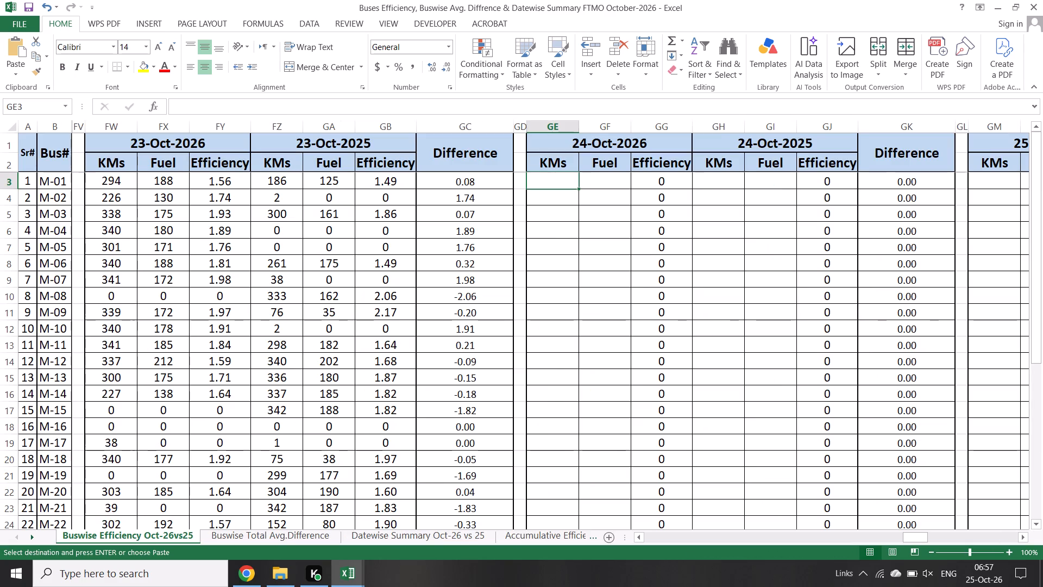
click(601, 174)
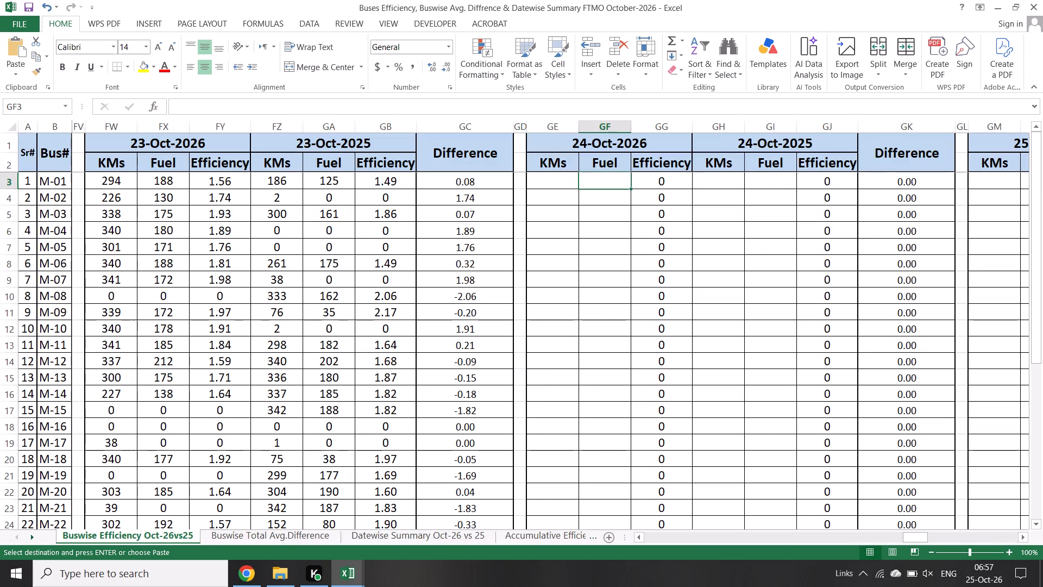
right_click(600, 179)
click(646, 235)
Copy the 24-Oct total KM travel for M1 to M35 from DAILY KM TRVL. and paste it as values into the 24-Oct-2026 KMs column.
click(555, 180)
key(alt+Tab)
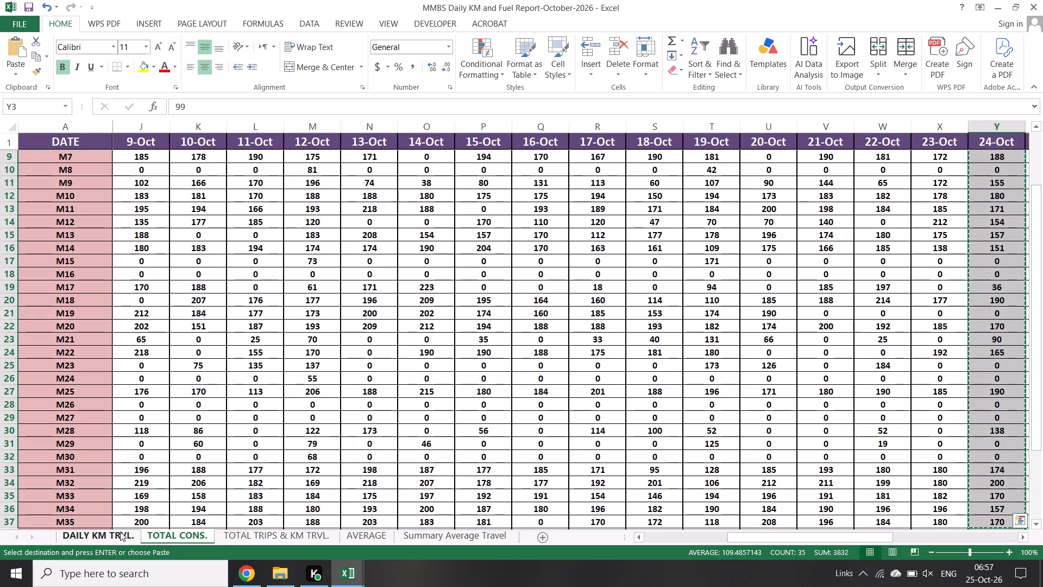
click(119, 532)
scroll(828, 358, up, 8)
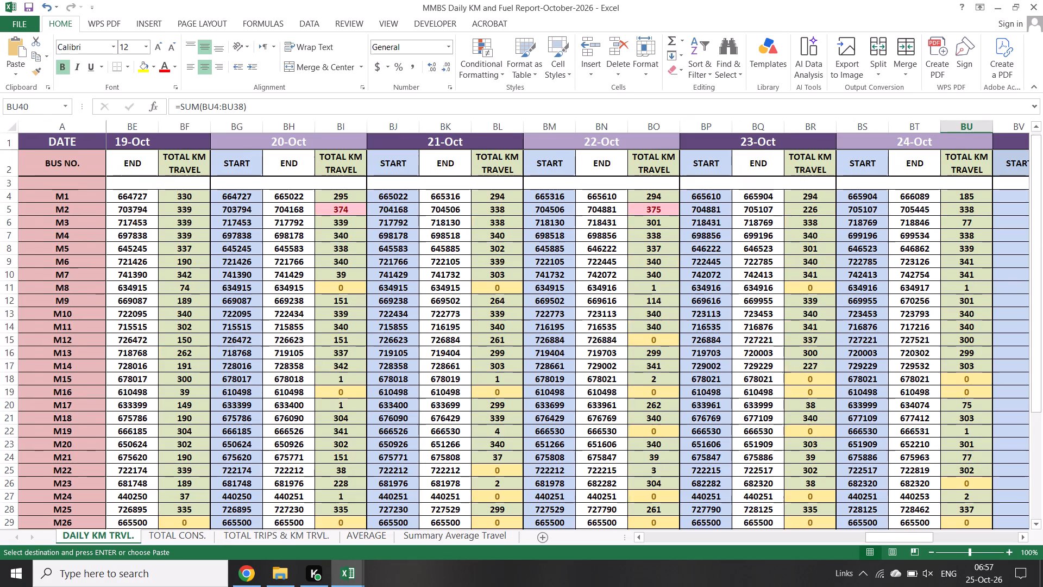
click(958, 196)
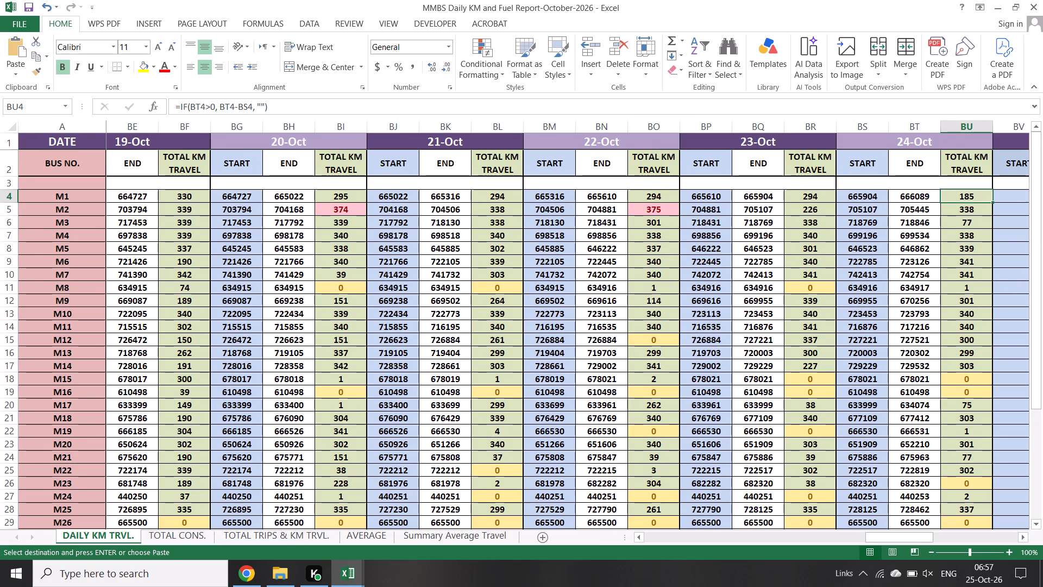
key(ctrl+shift+Down)
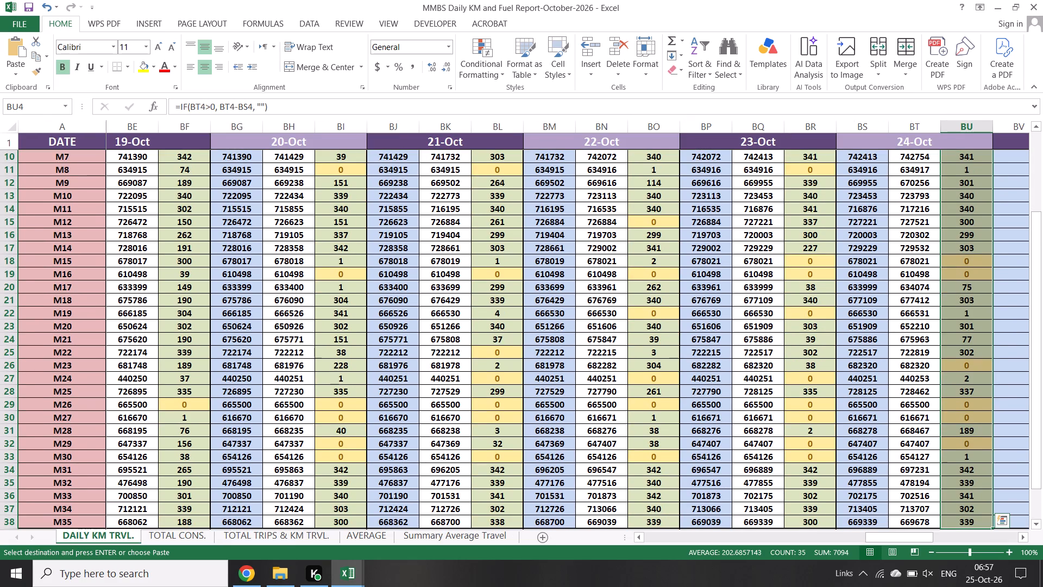
key(ctrl+c)
scroll(868, 279, down, 2)
key(alt+Tab)
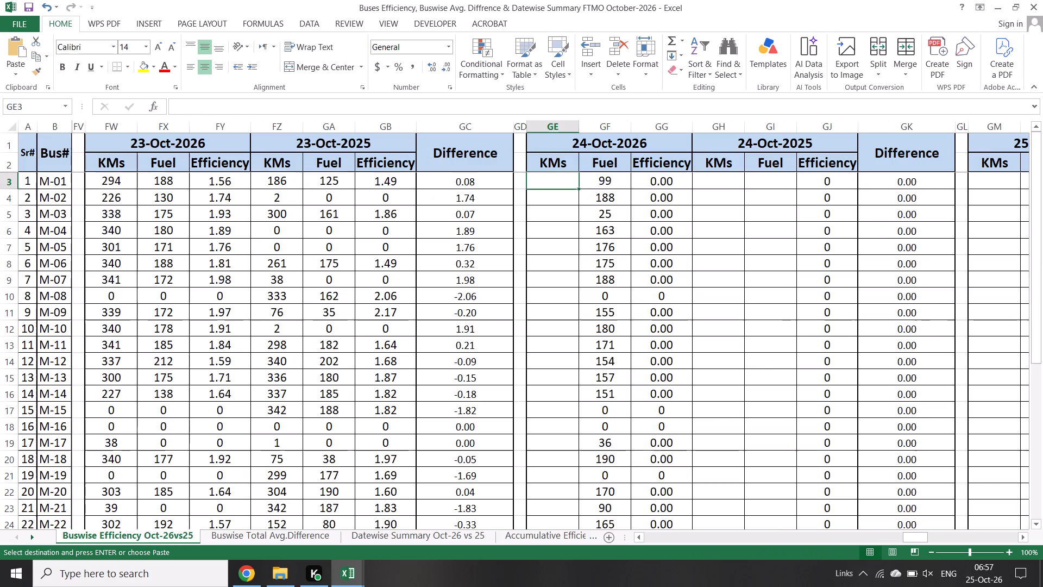
right_click(551, 178)
click(598, 233)
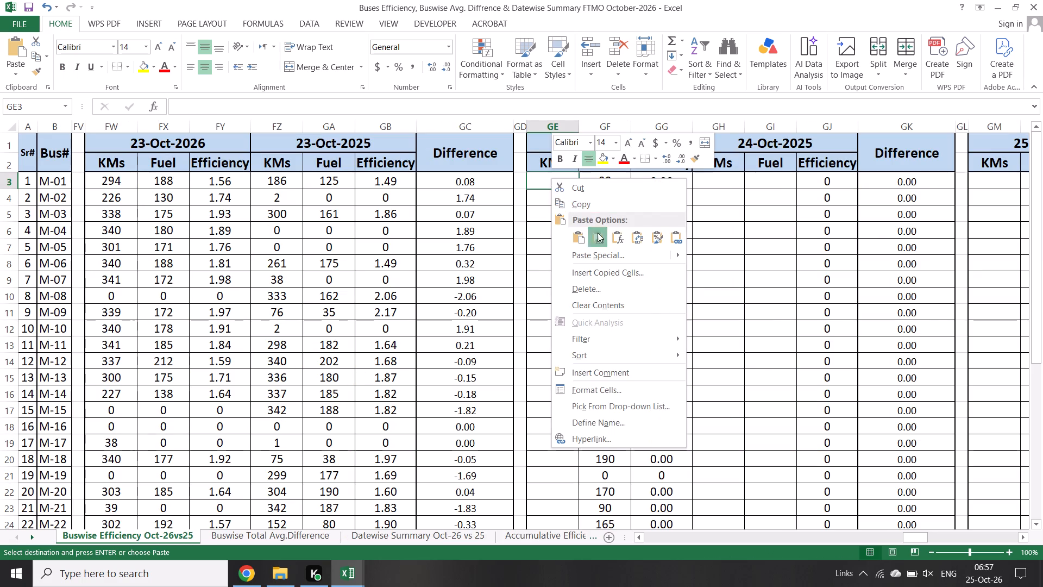
click(680, 136)
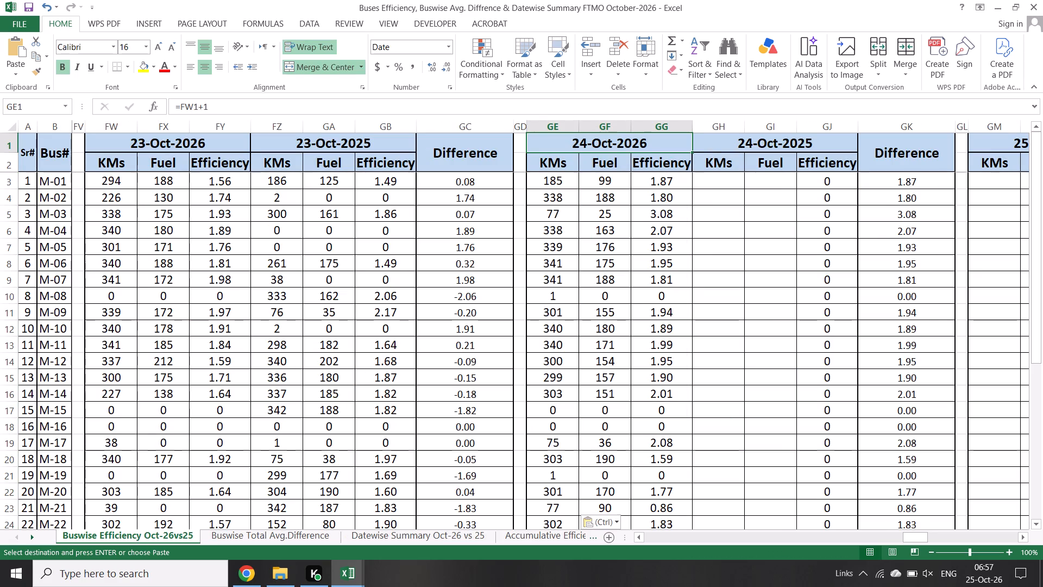
On the Datewise Summary Oct-26 vs 25 sheet, enter 24-10-2026 in the first empty Oct-26 date cell and move to the Oct-25 date cell.
click(232, 535)
click(364, 535)
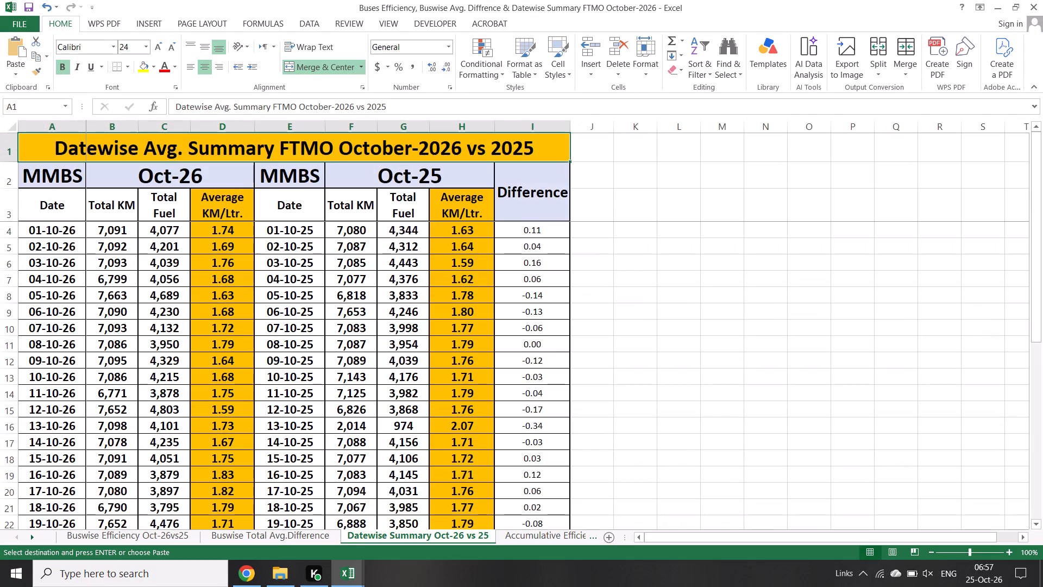
scroll(224, 370, down, 7)
scroll(100, 342, up, 2)
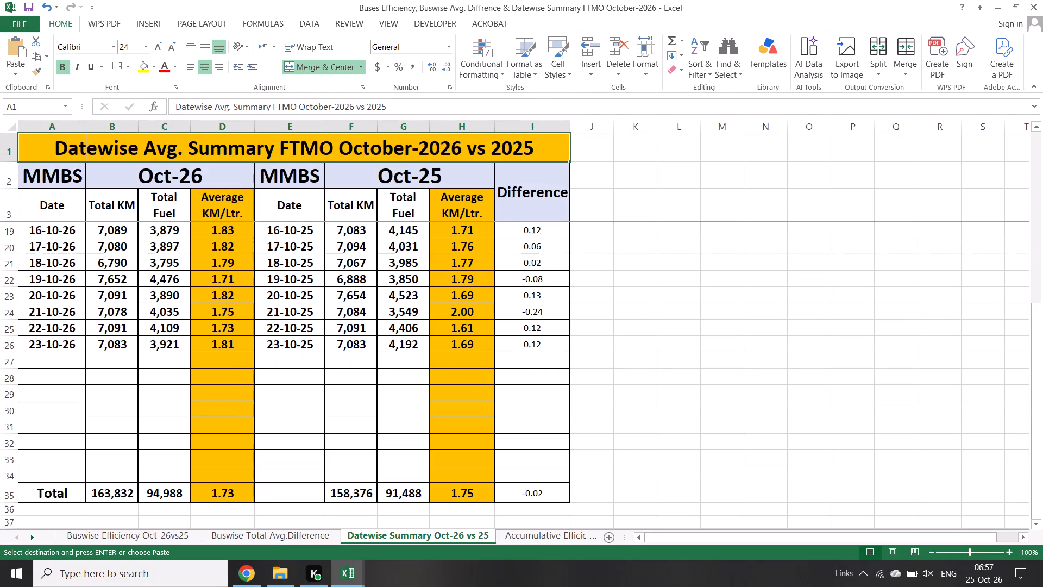
click(59, 358)
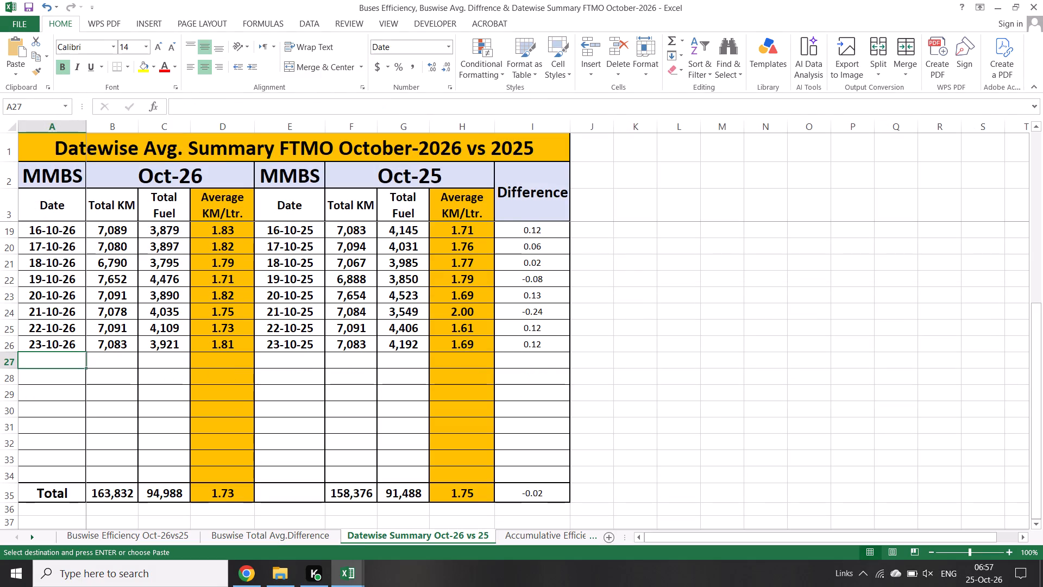
text(24)
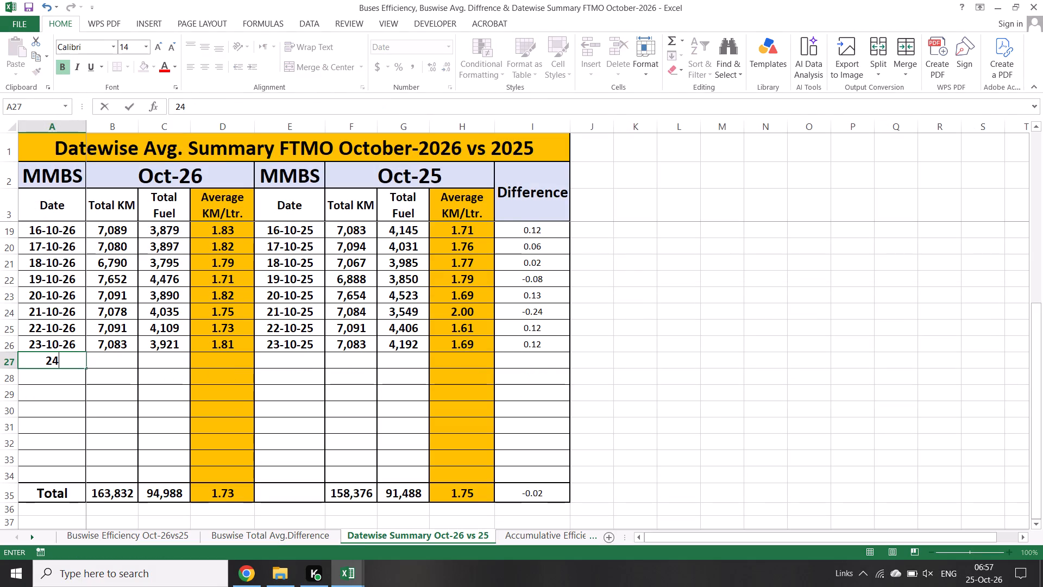
text(-10)
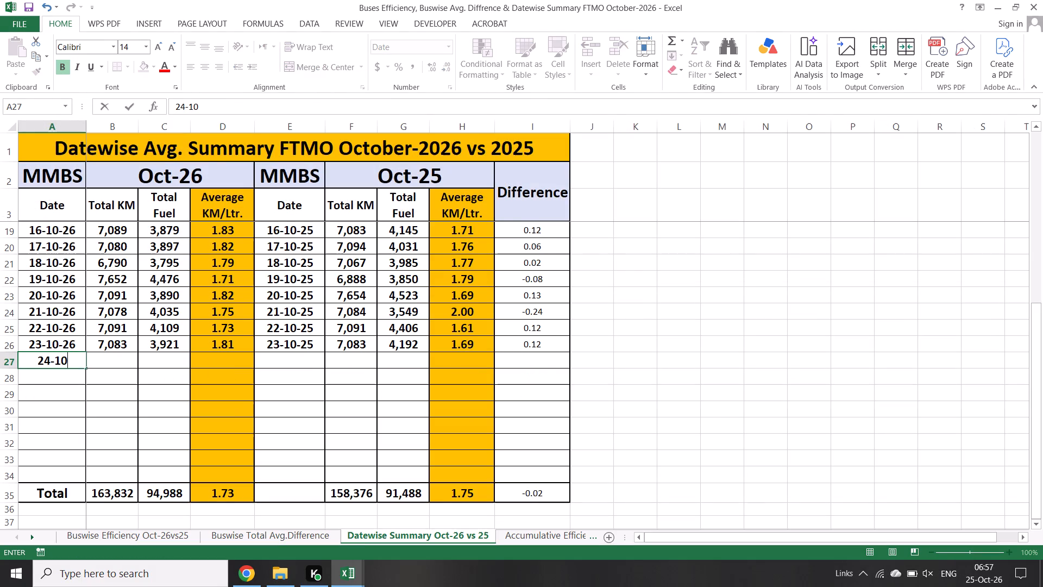
text(-2026)
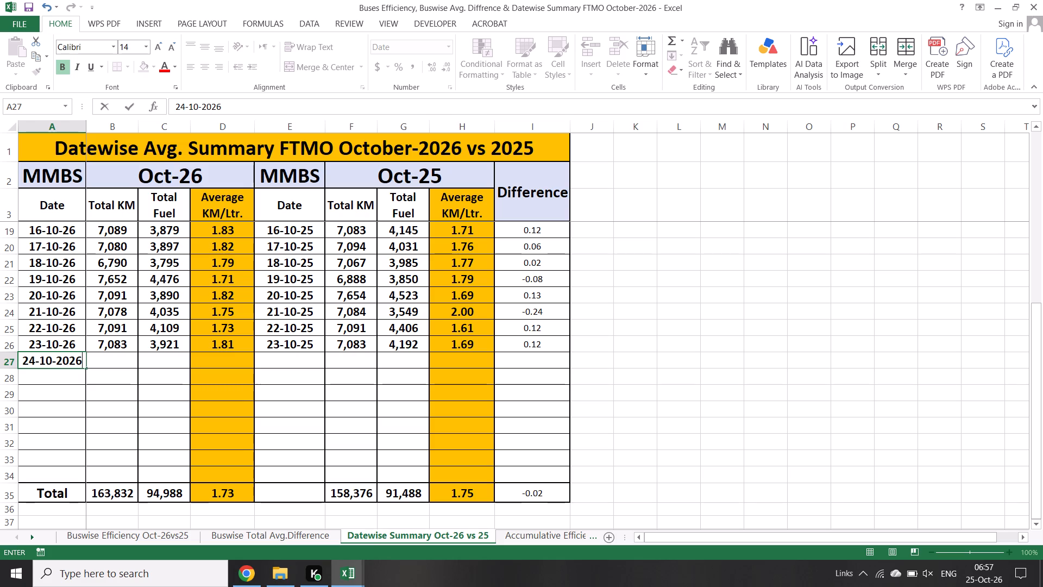
key(Right)
key(Right)
key(Right)
key(Right)
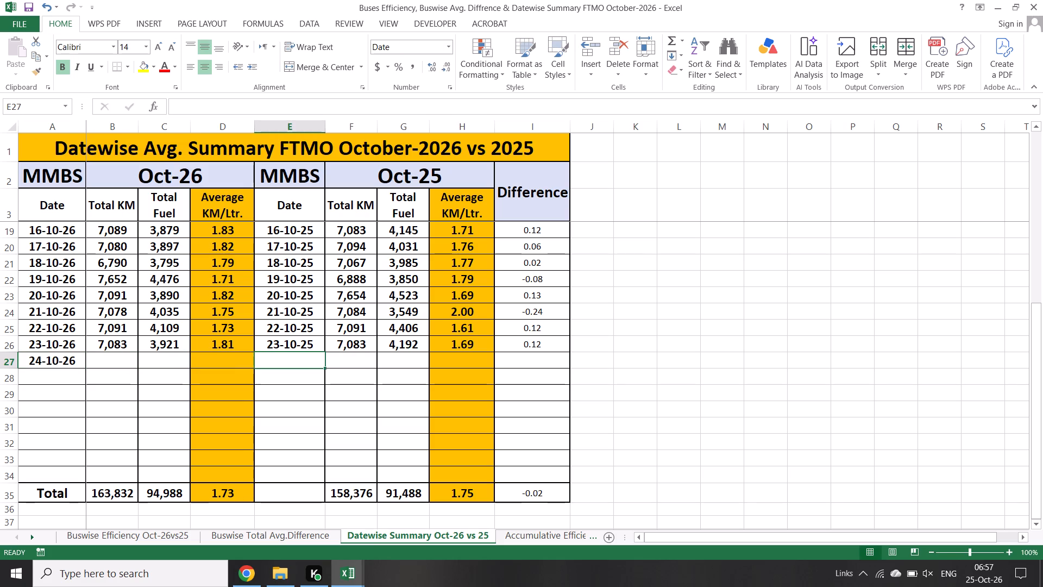
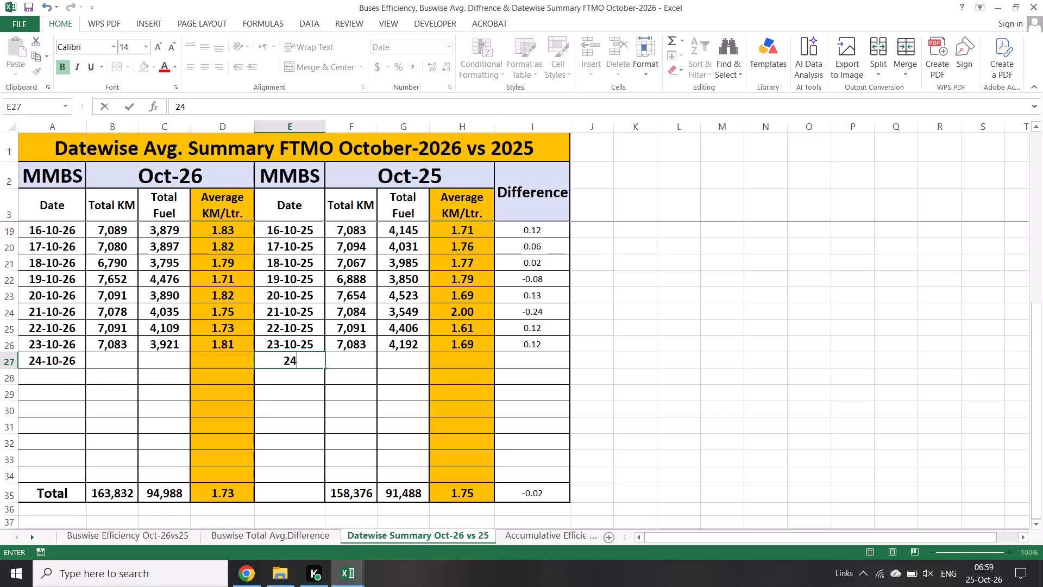
Enter 24-10-2025 as the date in the Oct-25 date cell of the Datewise Summary.
text(-10-2025)
key(Return)
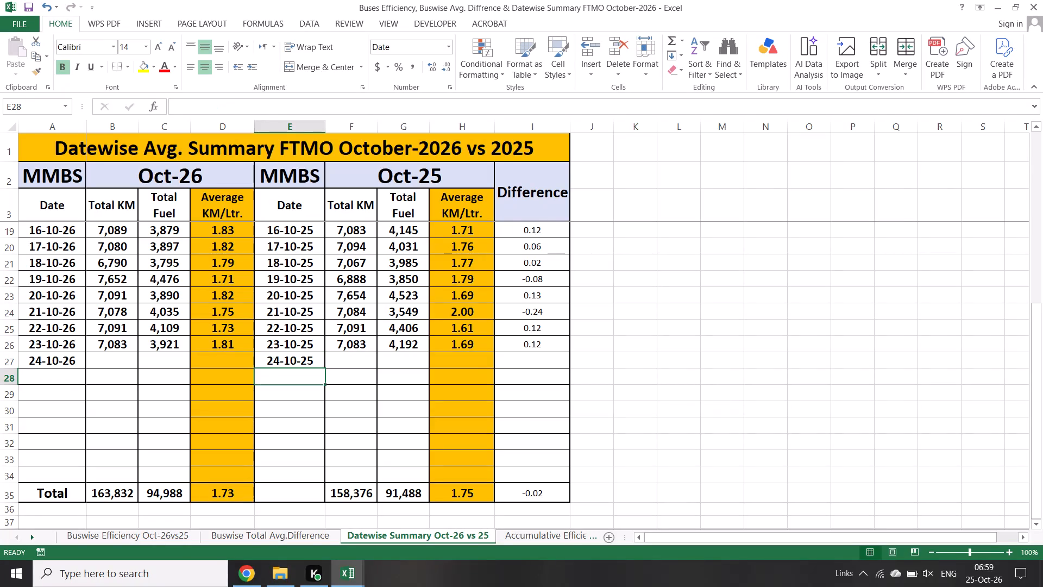
Copy the 24-Oct TOTAL KM TRAVEL from DAILY KM TRVL. and paste it as a value into the 24-10-26 Total KM cell.
click(113, 367)
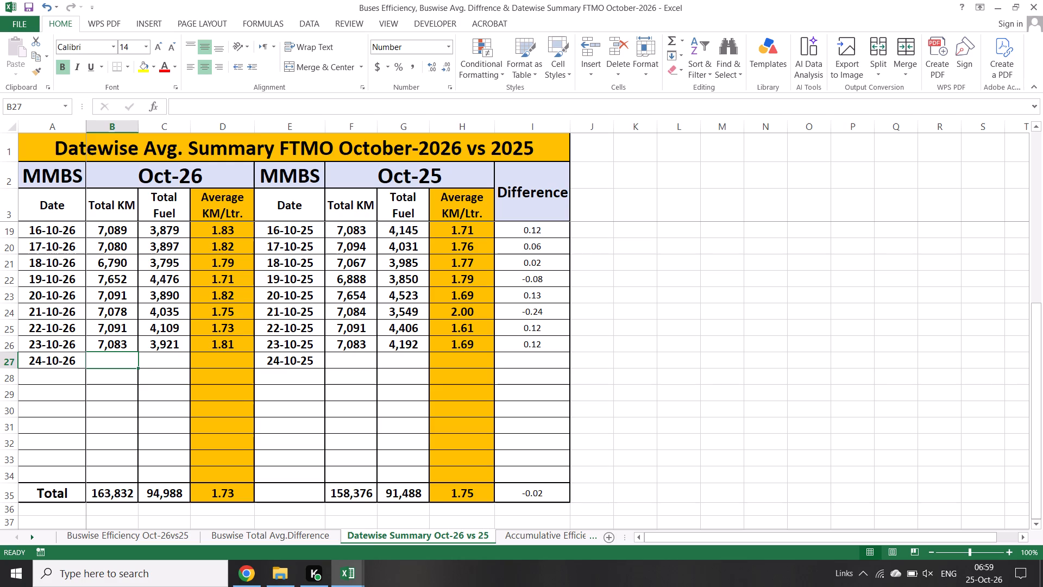
key(alt+Tab)
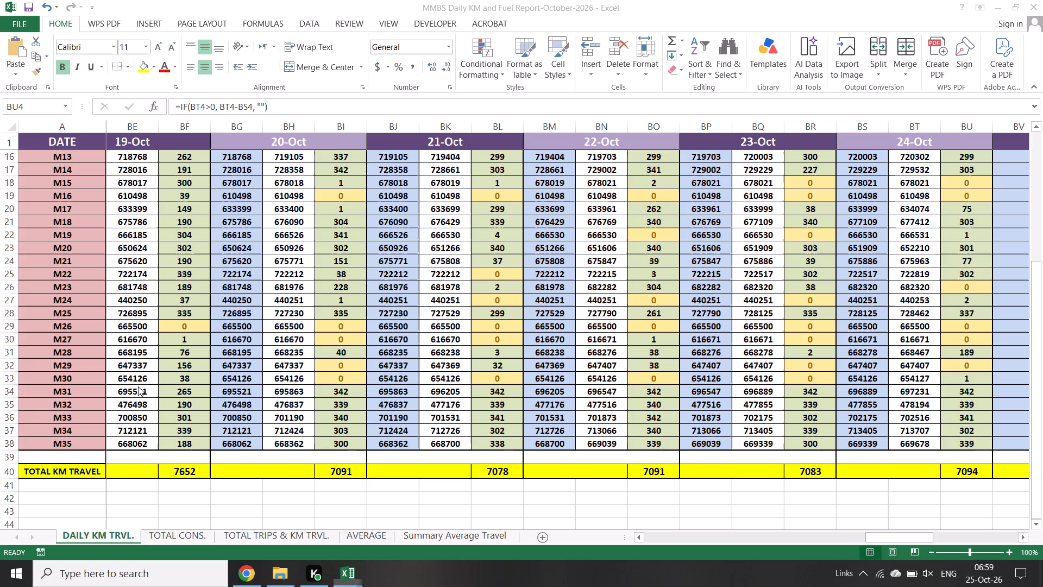
click(979, 470)
key(ctrl+c)
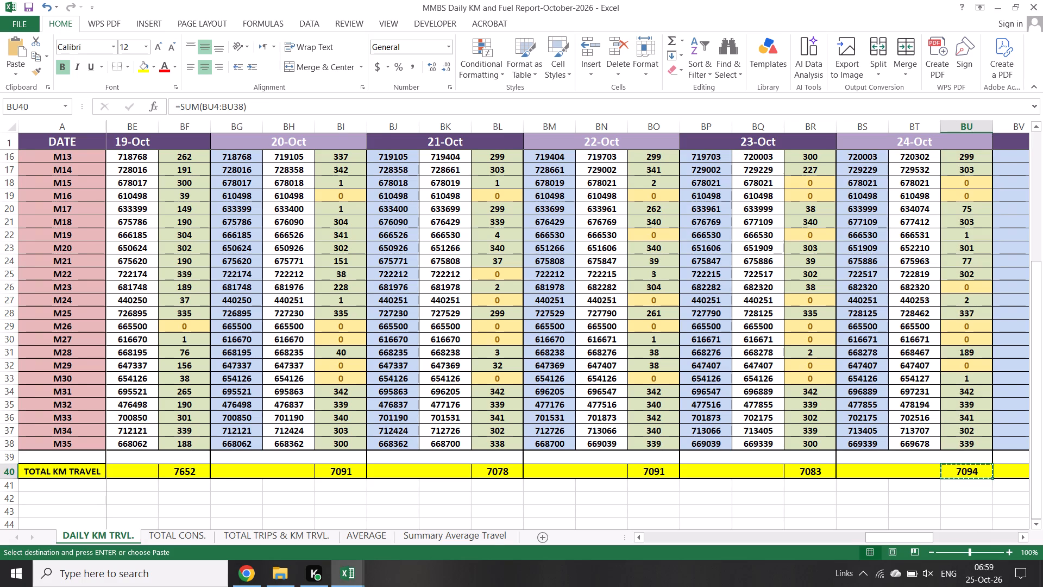
key(alt+Tab)
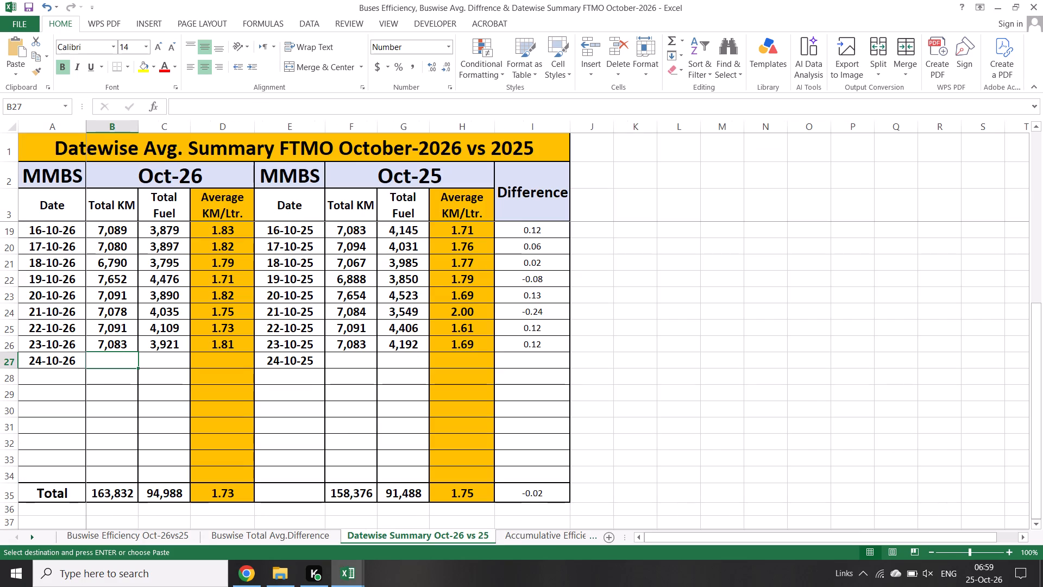
right_click(120, 361)
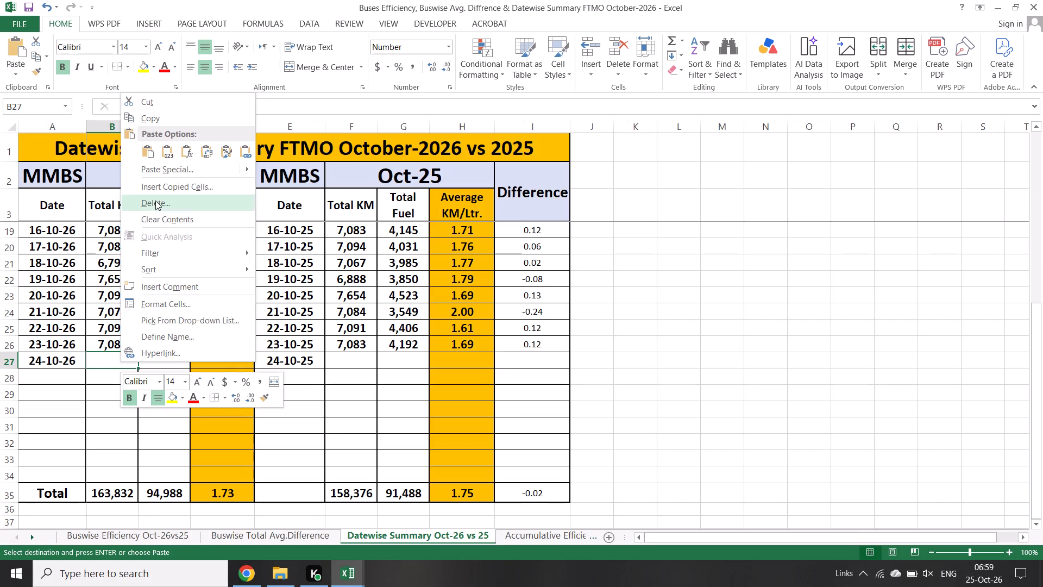
click(165, 147)
Copy the 24-Oct TOTAL BUSES FUEL CONS. from TOTAL CONS. and paste it as a value into the 24-10-26 Total Fuel cell.
click(172, 359)
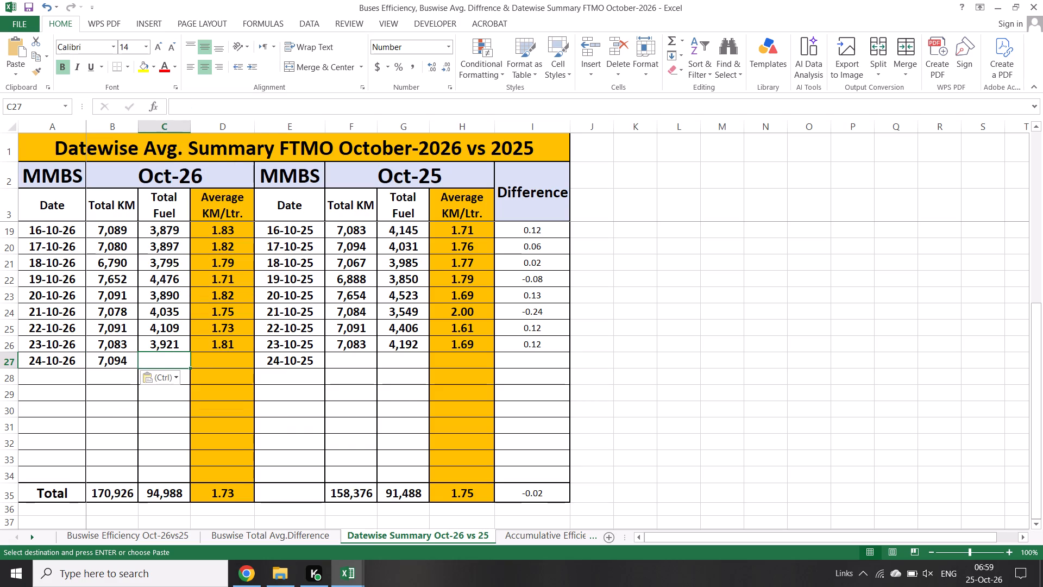
key(alt+Tab)
click(178, 534)
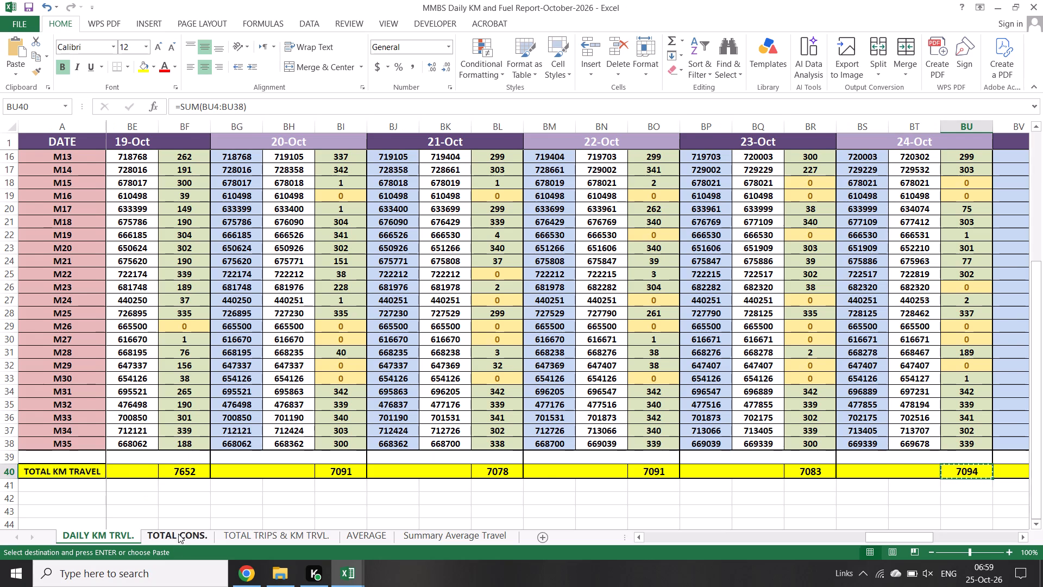
scroll(804, 349, down, 7)
click(1002, 286)
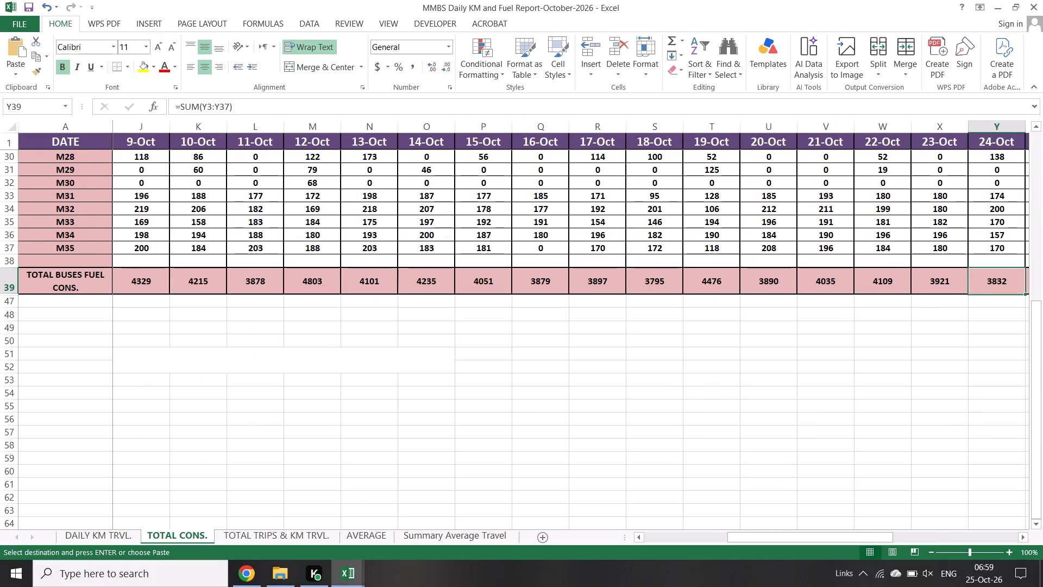
key(ctrl+c)
key(alt+Tab)
right_click(162, 361)
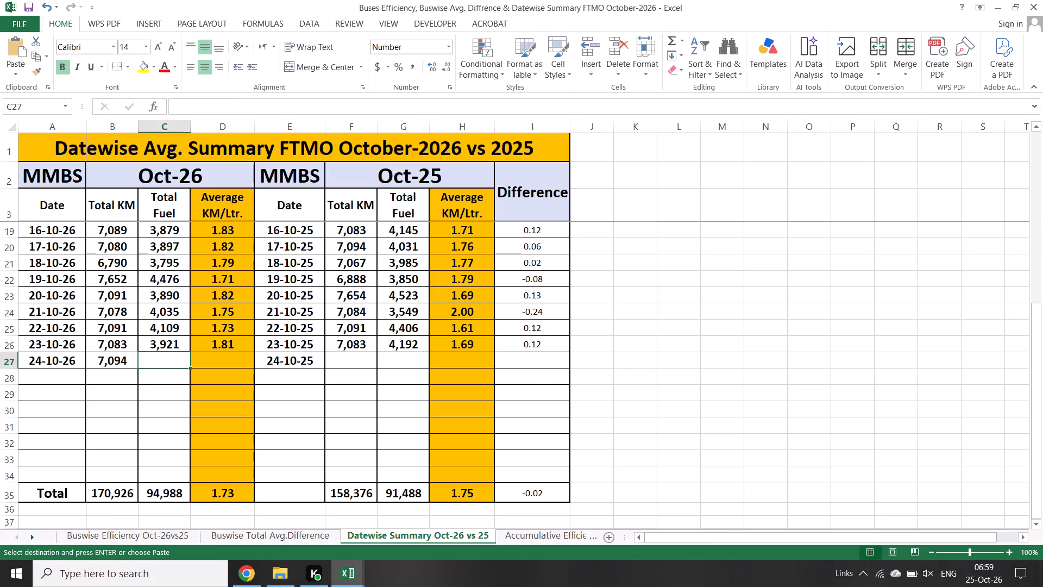
click(211, 147)
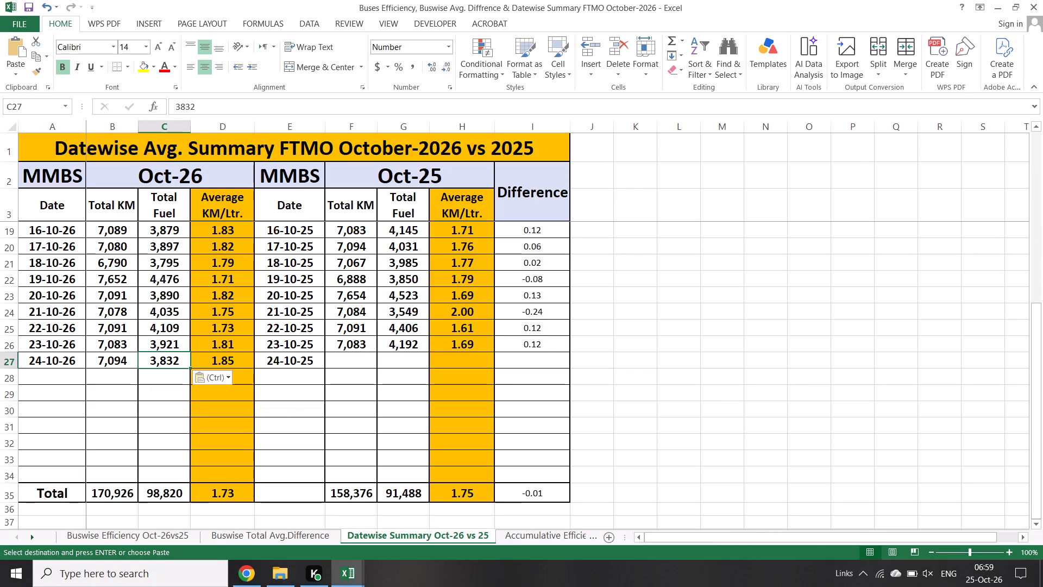
Check the 24-Oct block on the Accumulative Efficiency sheet and select its date header.
click(532, 532)
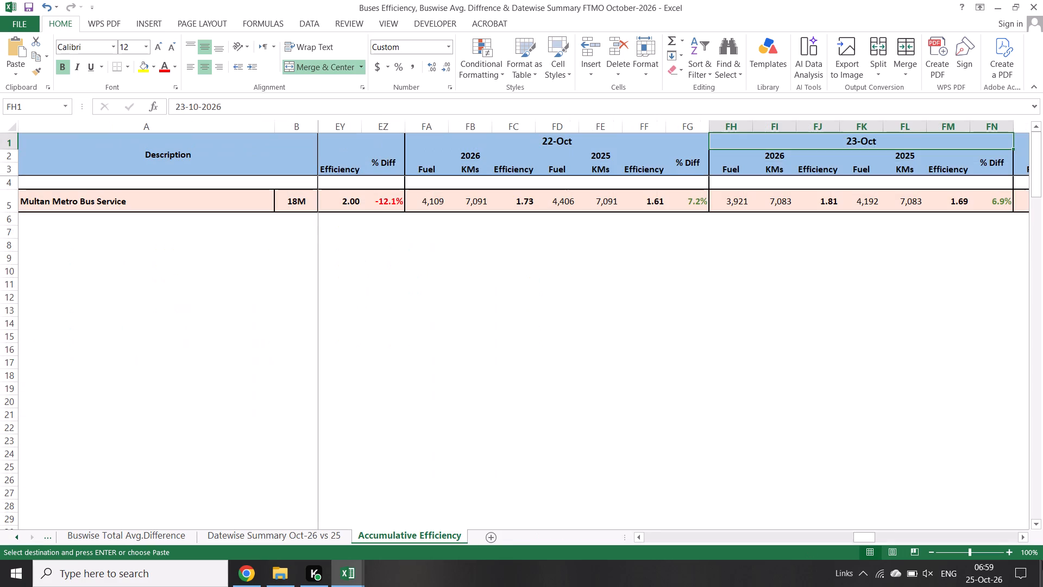
triple_click(1027, 536)
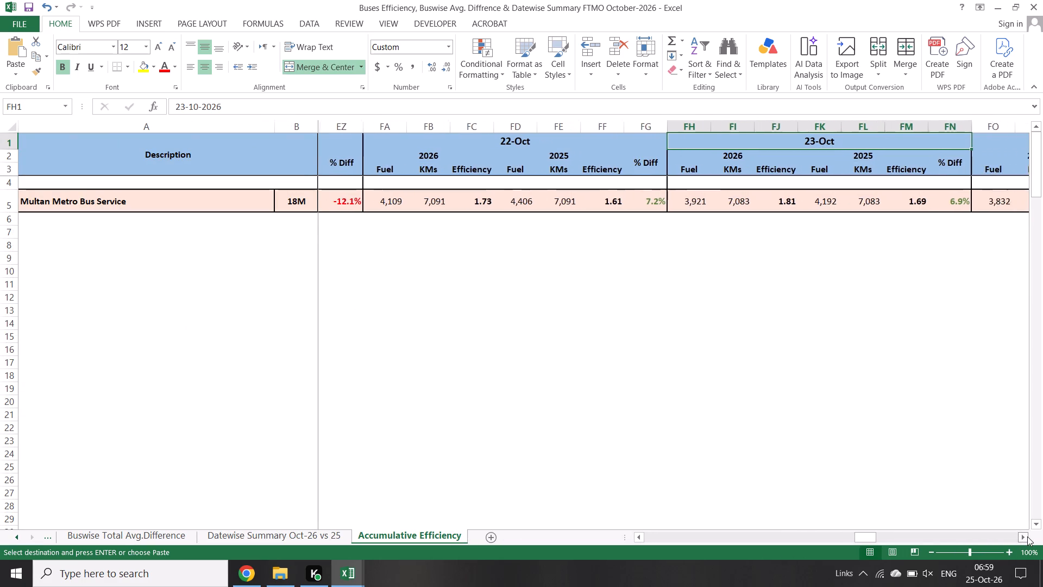
triple_click(1027, 536)
click(1027, 536)
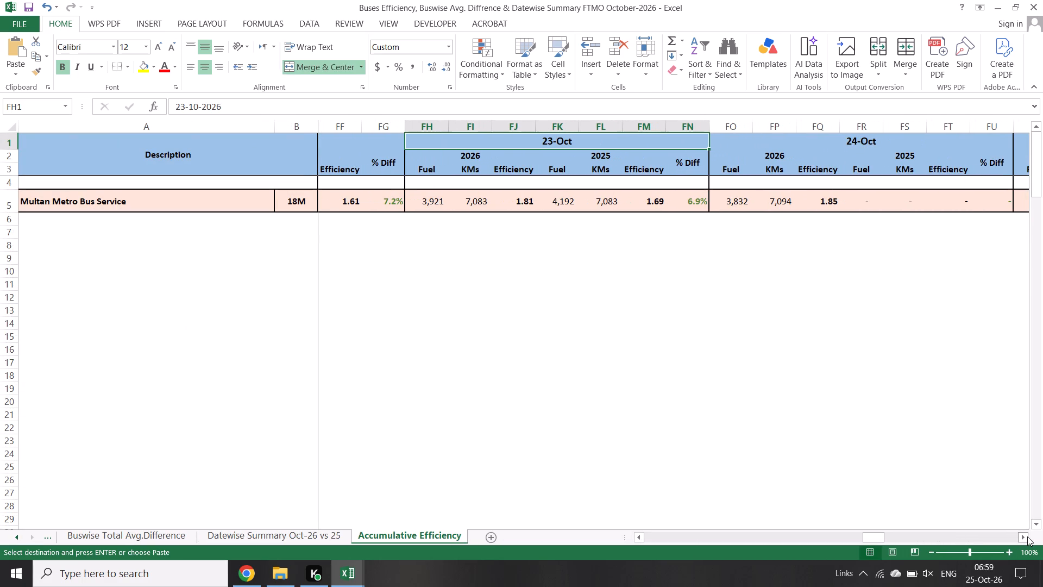
click(872, 141)
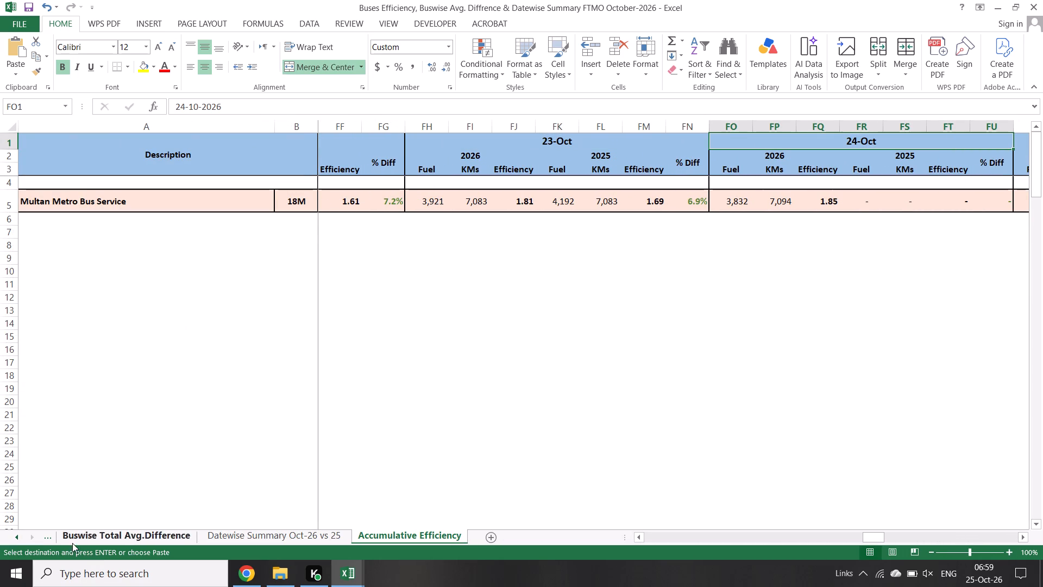
Return to the Buswise Efficiency Oct-26vs25 sheet and close the October-2026 MMBS Daily KM and Fuel Report workbook.
double_click(17, 535)
click(92, 535)
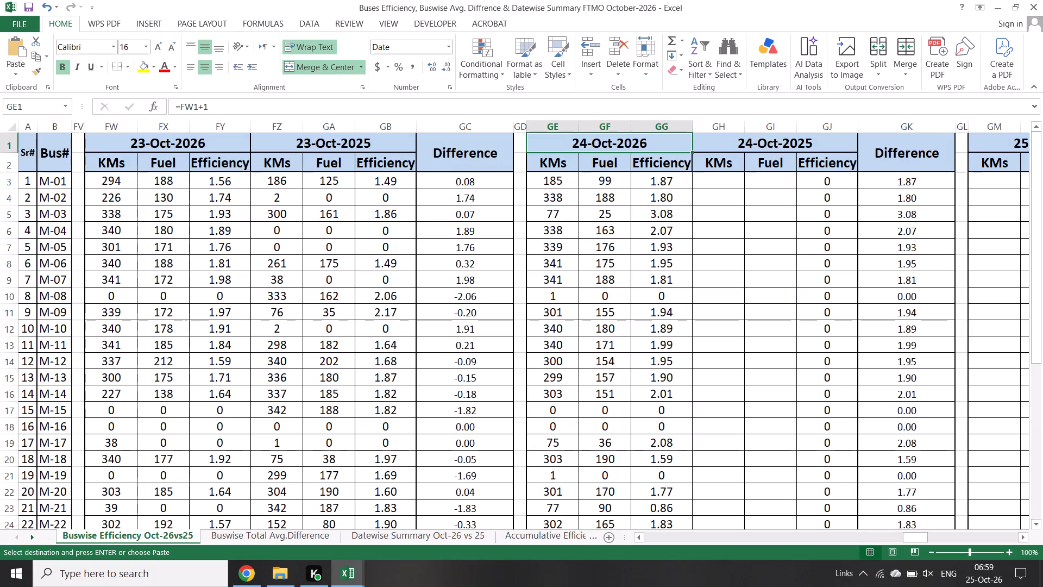
key(alt+Tab)
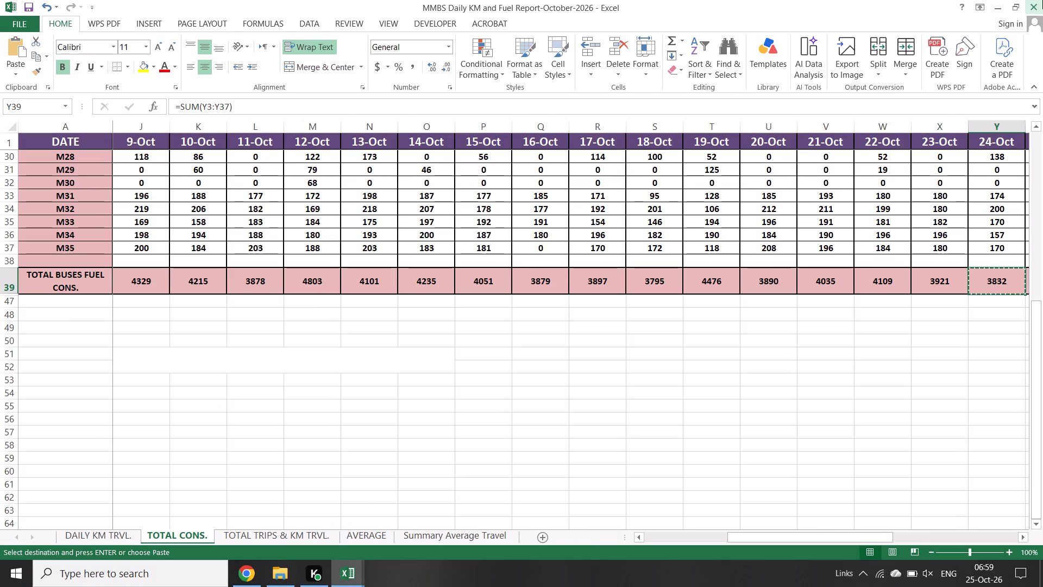
click(1042, 0)
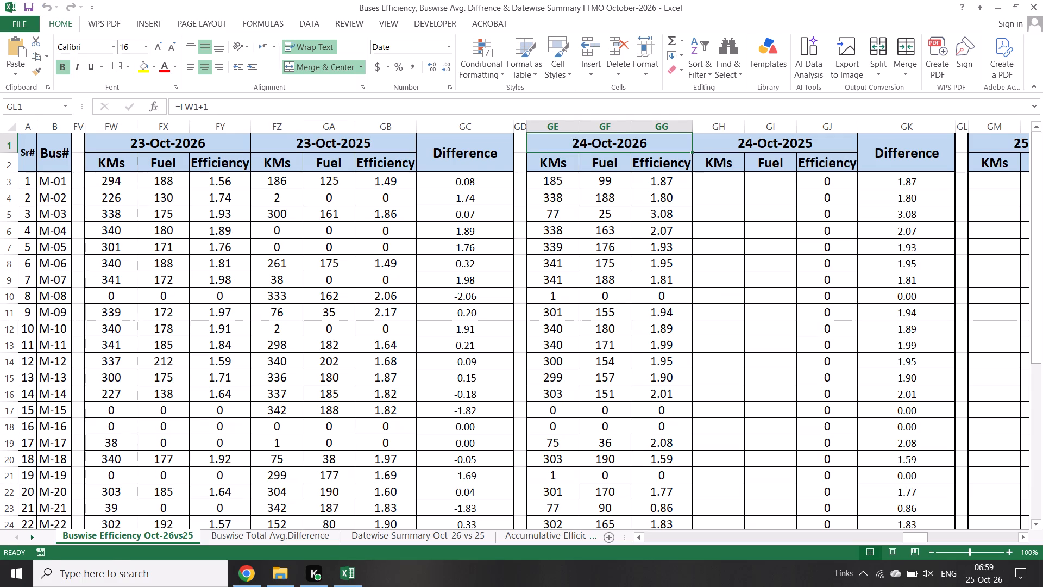
In File Explorer, open the October-2025 MMBS Daily KM and Fuel Report from 2025 > 00-Daily Fuel and KM report-2025 > 10-Oct-2025.
key(alt+Tab)
double_click(10, 50)
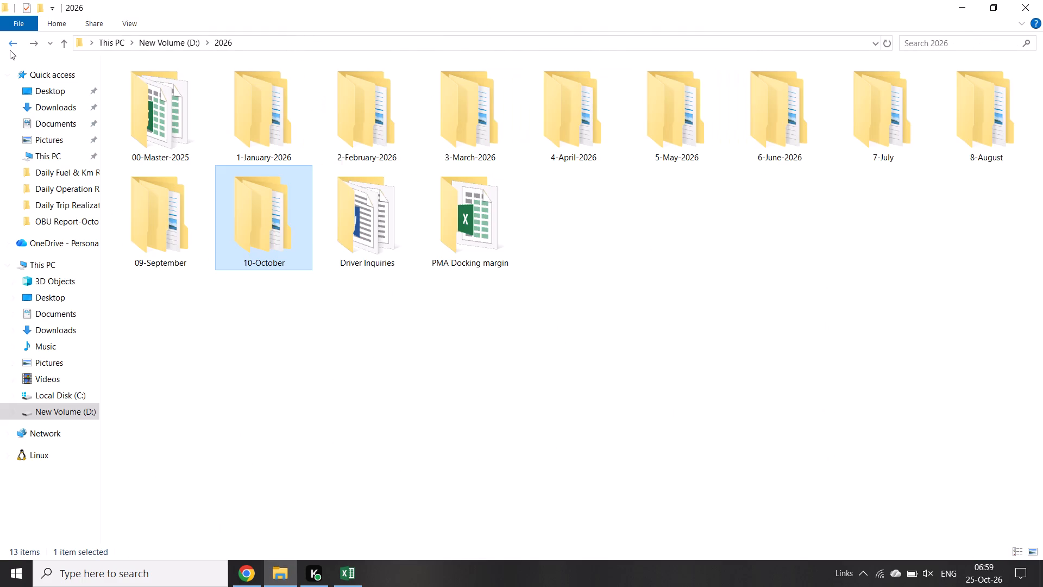
click(10, 50)
double_click(271, 126)
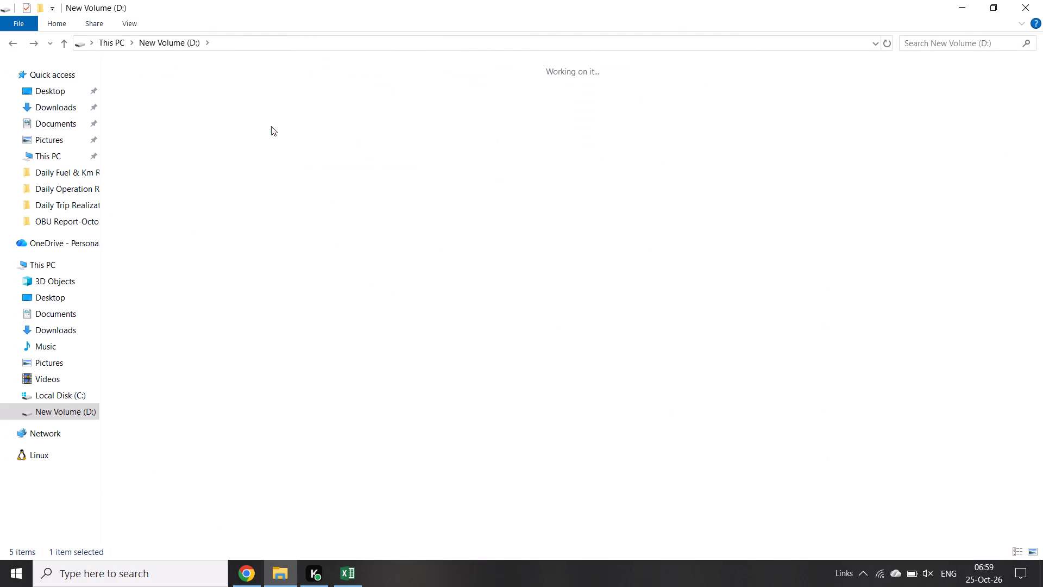
double_click(162, 108)
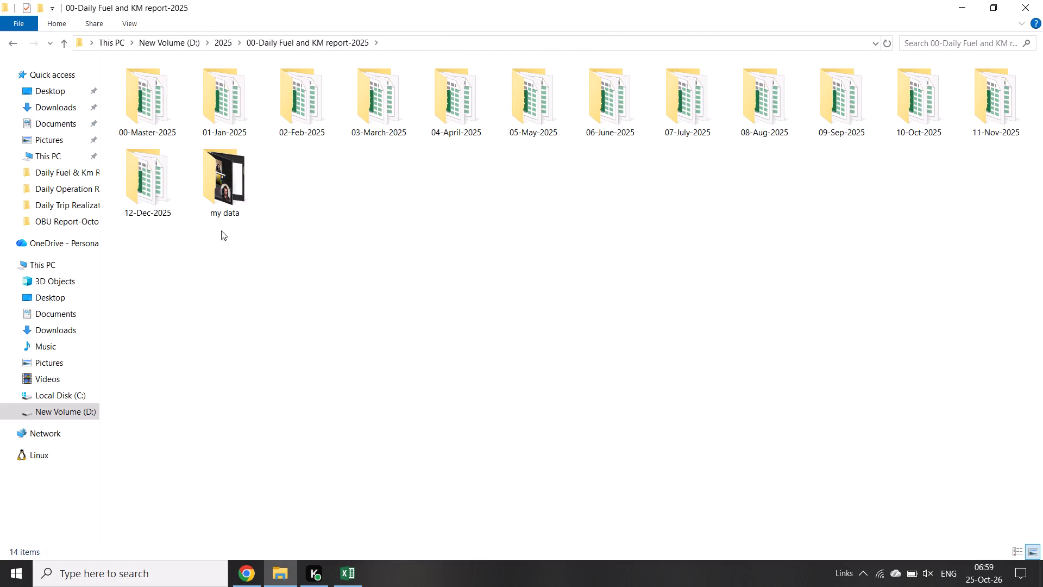
double_click(914, 109)
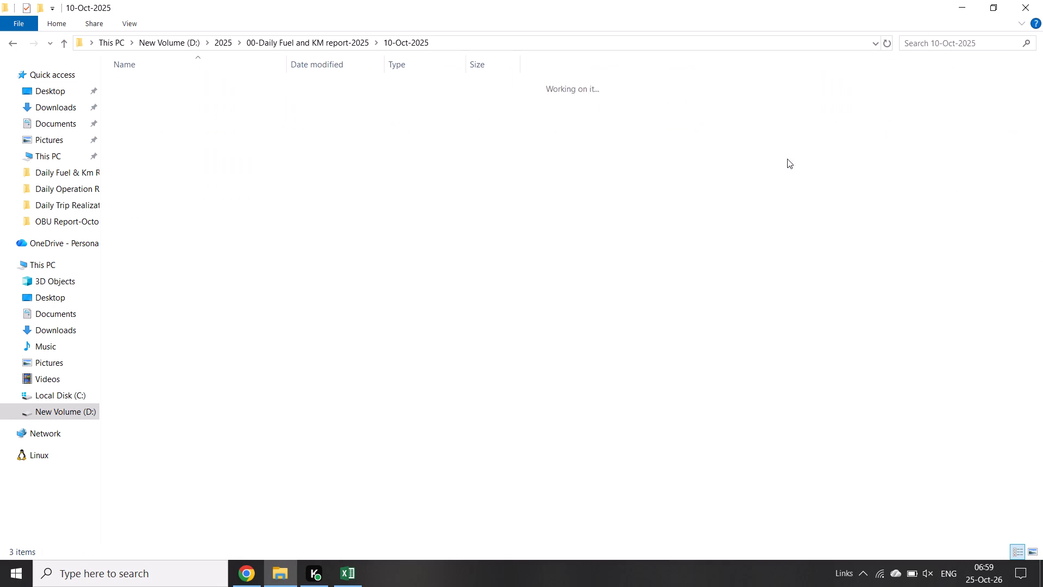
double_click(185, 90)
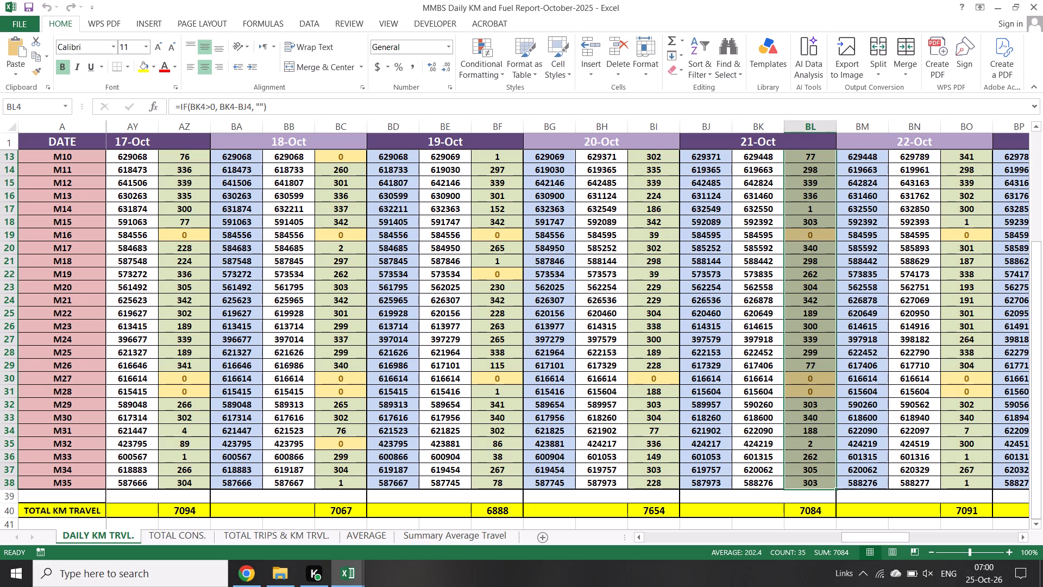
Copy the 24-Oct total KM travel for M1 to M35 from the October-2025 DAILY KM TRVL. and paste it as values into the 24-Oct-2025 KMs column.
triple_click(1026, 534)
double_click(1026, 534)
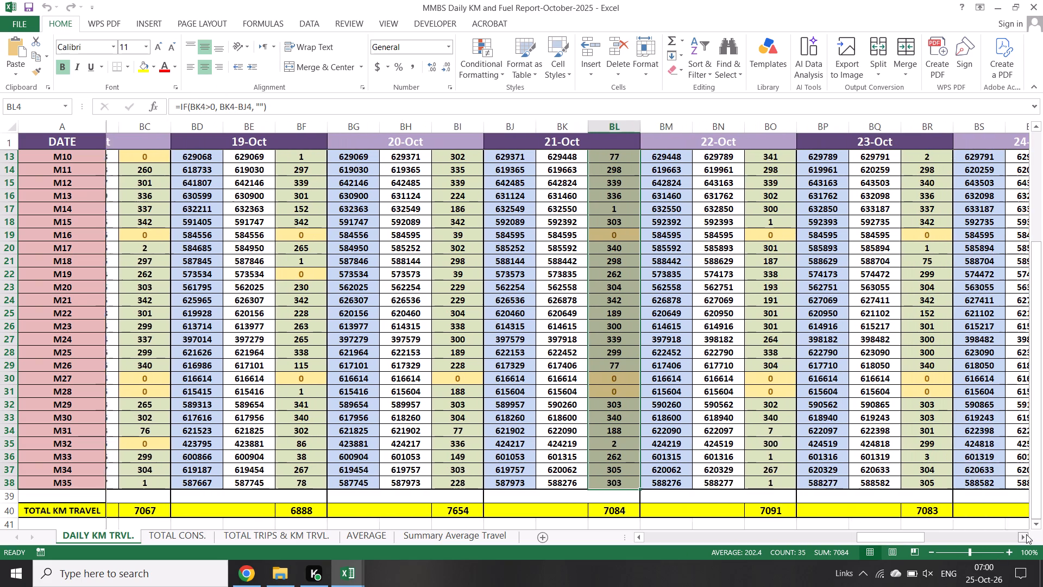
triple_click(1026, 534)
scroll(869, 470, up, 14)
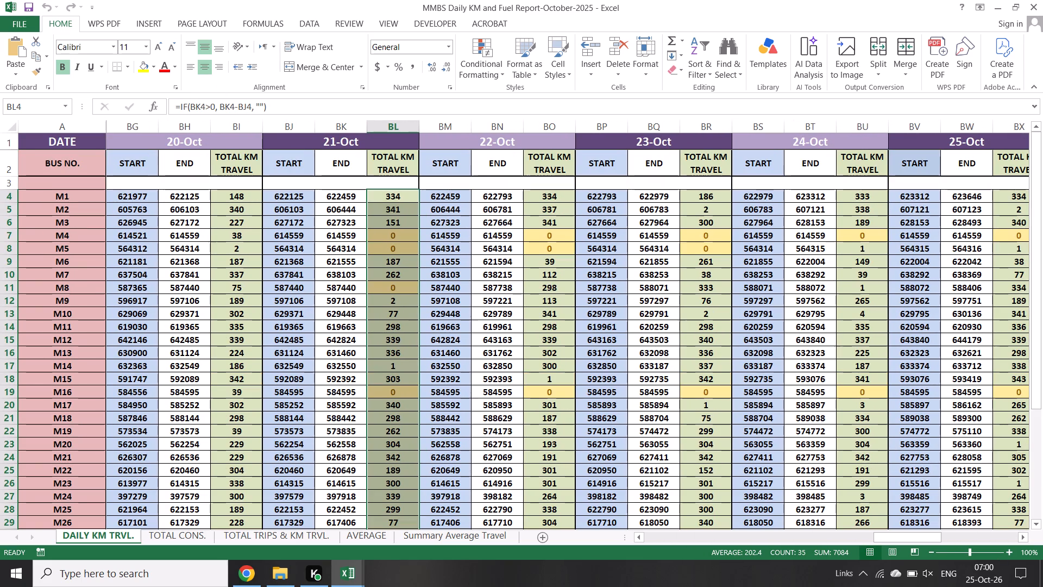
click(870, 197)
scroll(813, 346, up, 5)
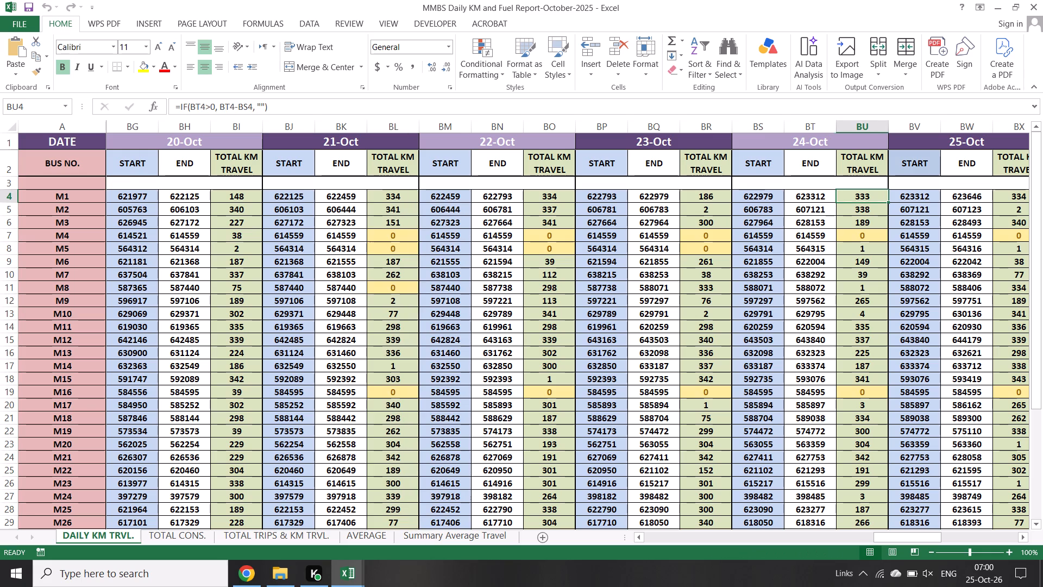
key(ctrl+shift+Down)
key(ctrl+c)
scroll(813, 346, down, 3)
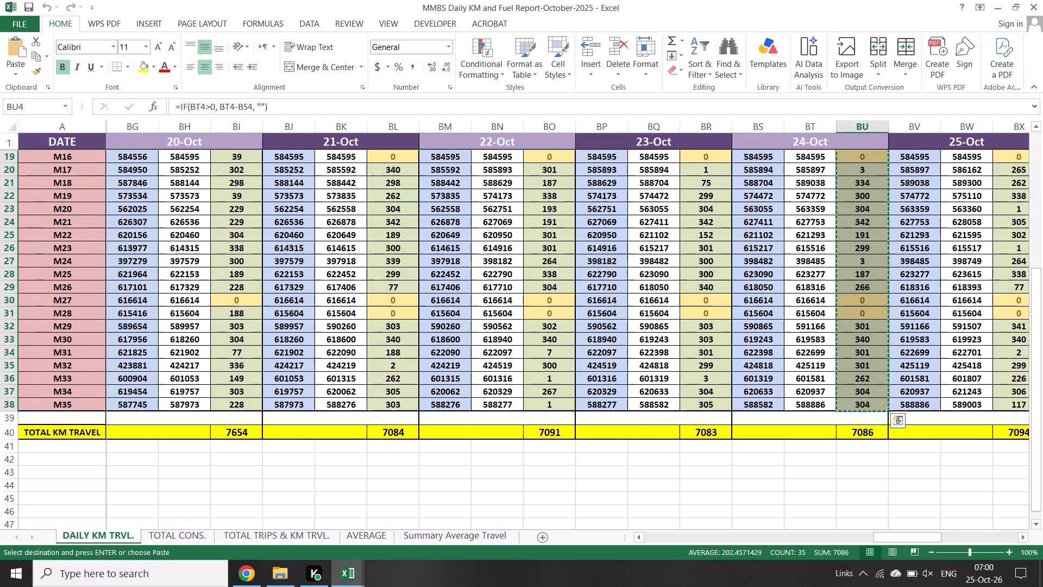
key(alt+Tab)
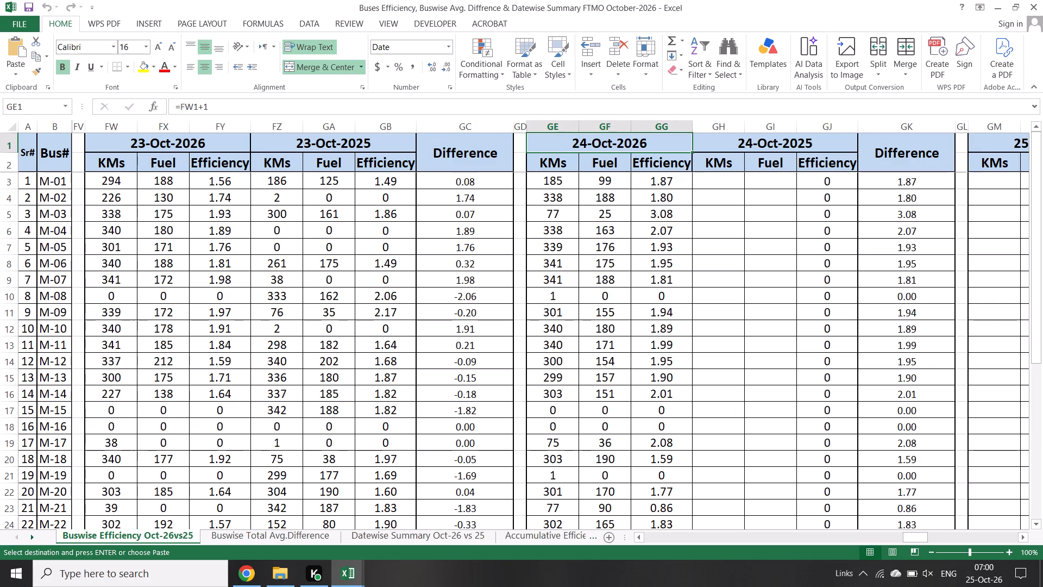
click(721, 185)
right_click(721, 179)
click(764, 238)
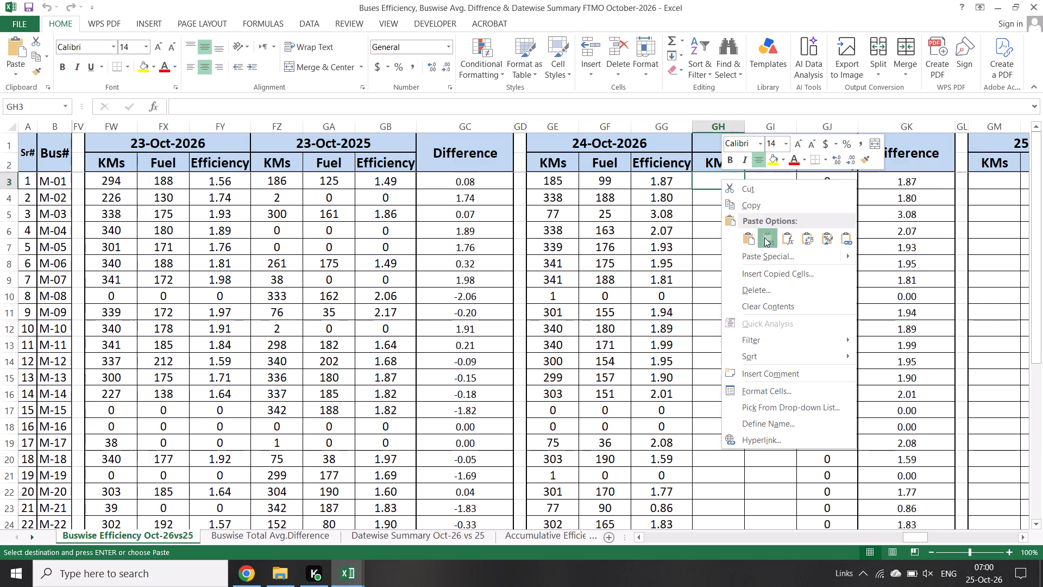
Copy the 24-Oct fuel consumption for M1 to M35 from the October-2025 TOTAL CONS. sheet and paste it as values into the 24-Oct-2025 Fuel column.
click(775, 179)
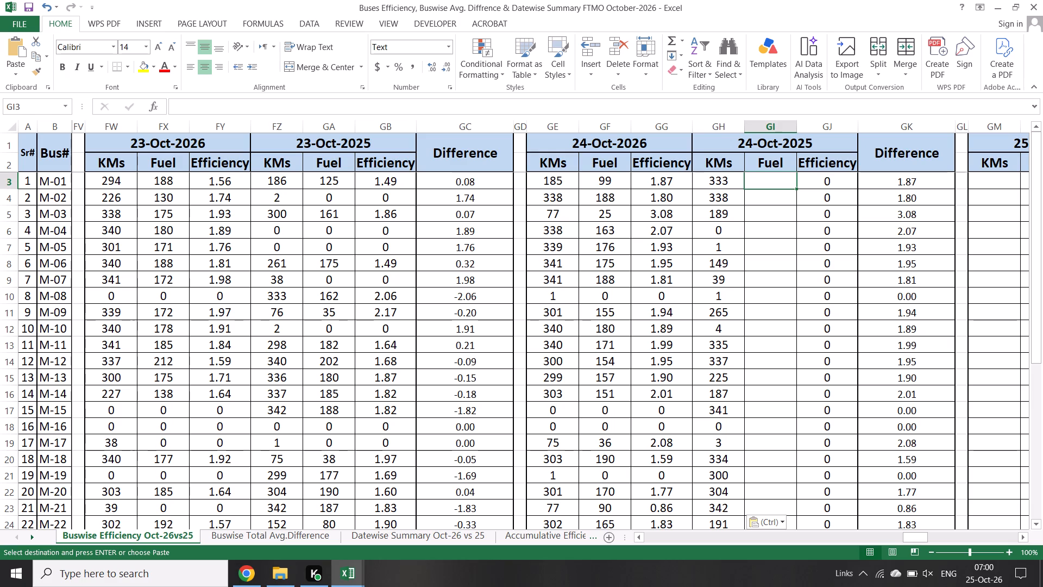
key(alt+Tab)
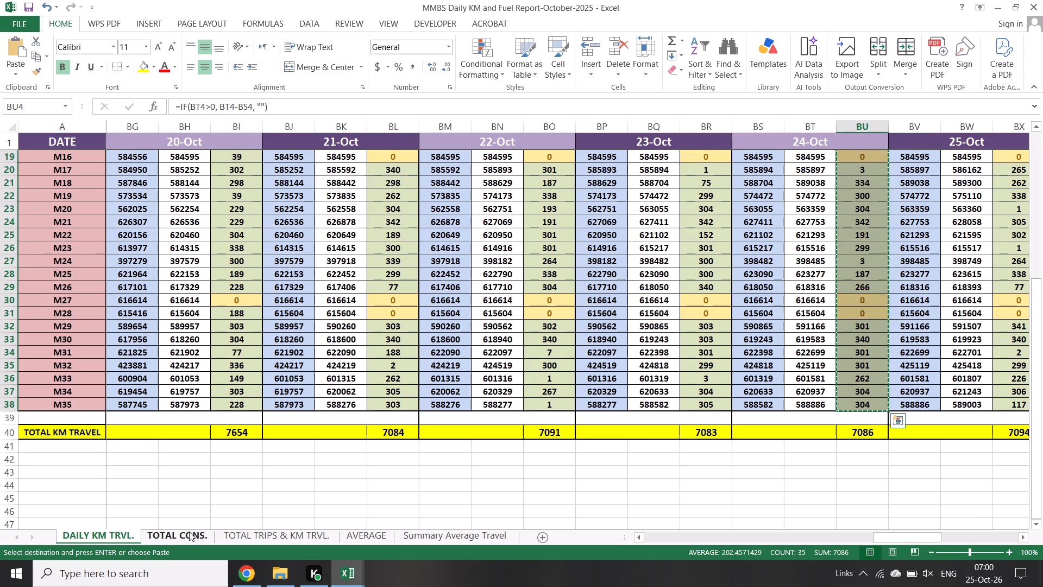
click(189, 532)
scroll(853, 257, up, 8)
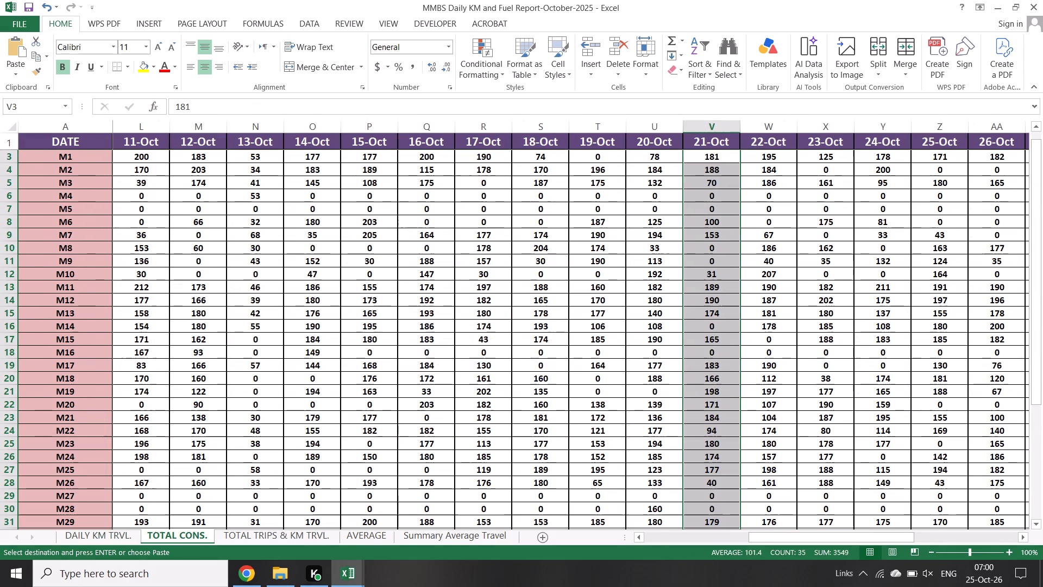
click(899, 174)
scroll(782, 293, up, 4)
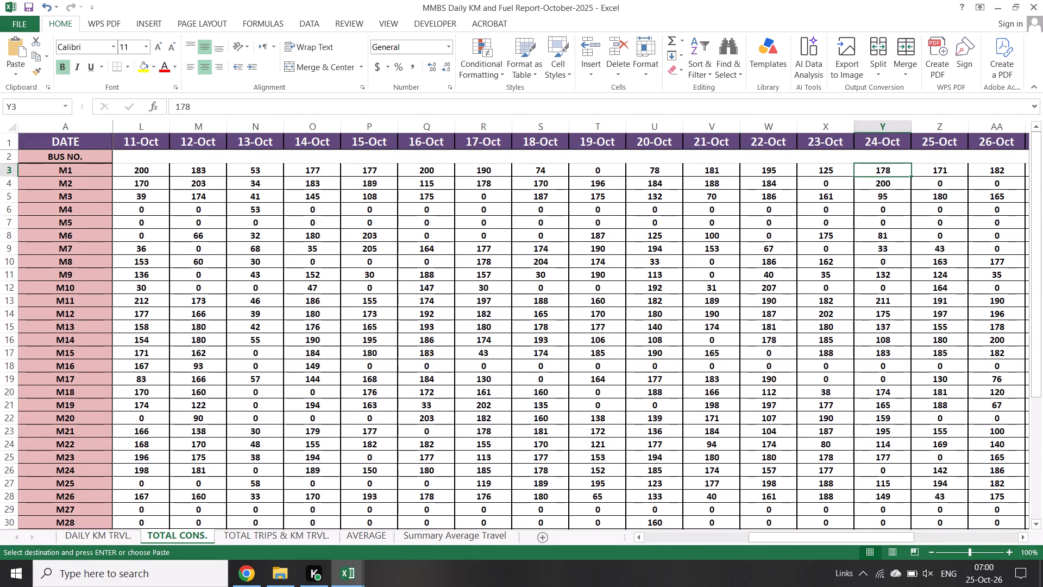
key(ctrl+shift+Down)
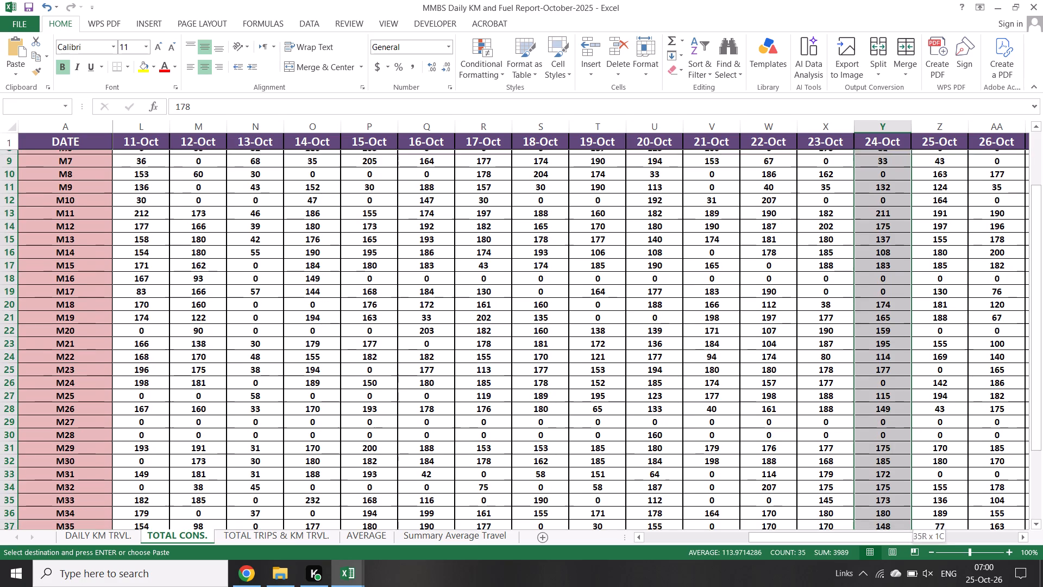
key(ctrl+c)
scroll(800, 321, down, 3)
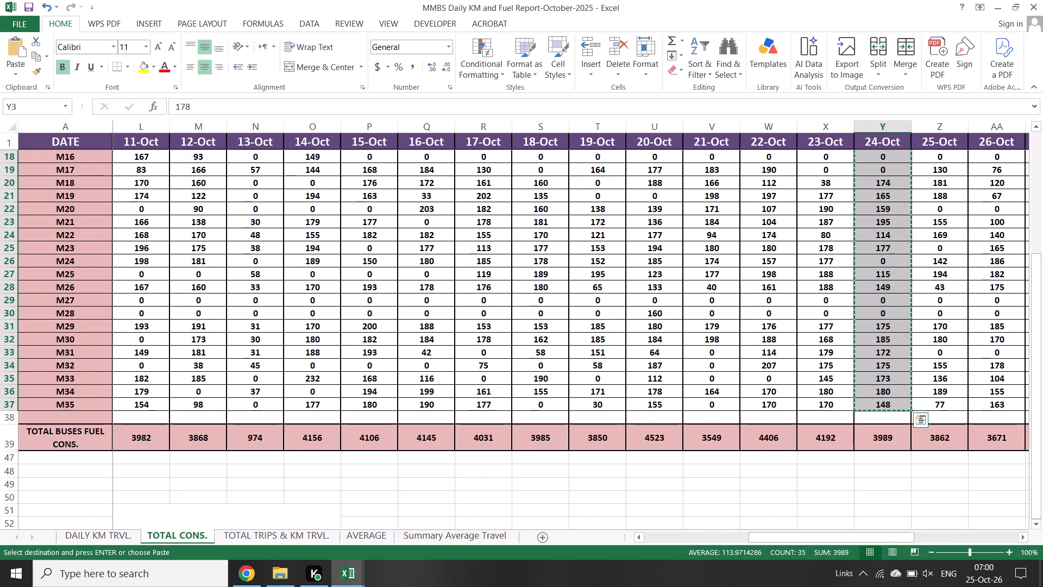
scroll(708, 461, up, 9)
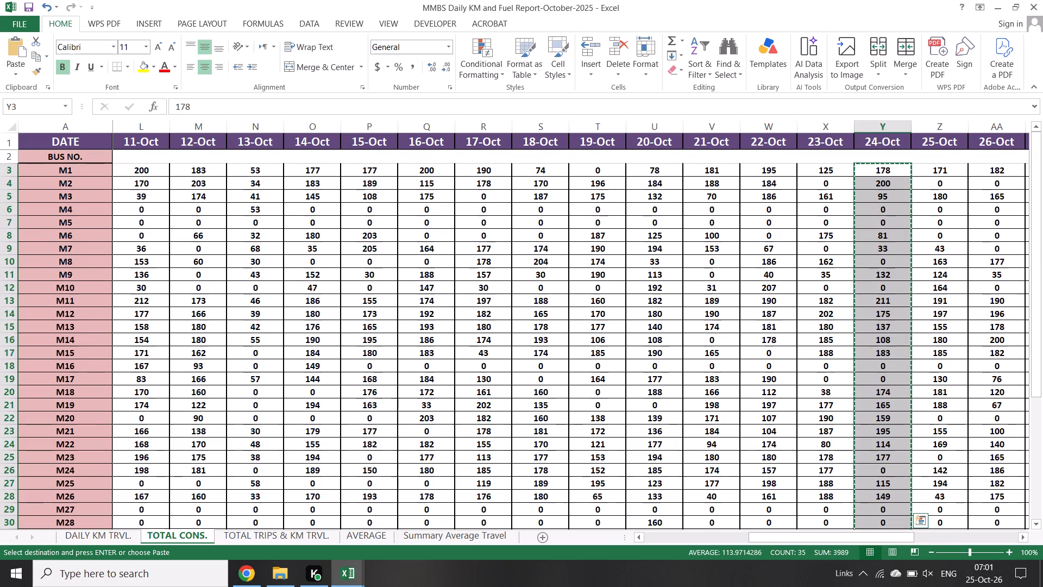
key(alt+Tab)
right_click(770, 181)
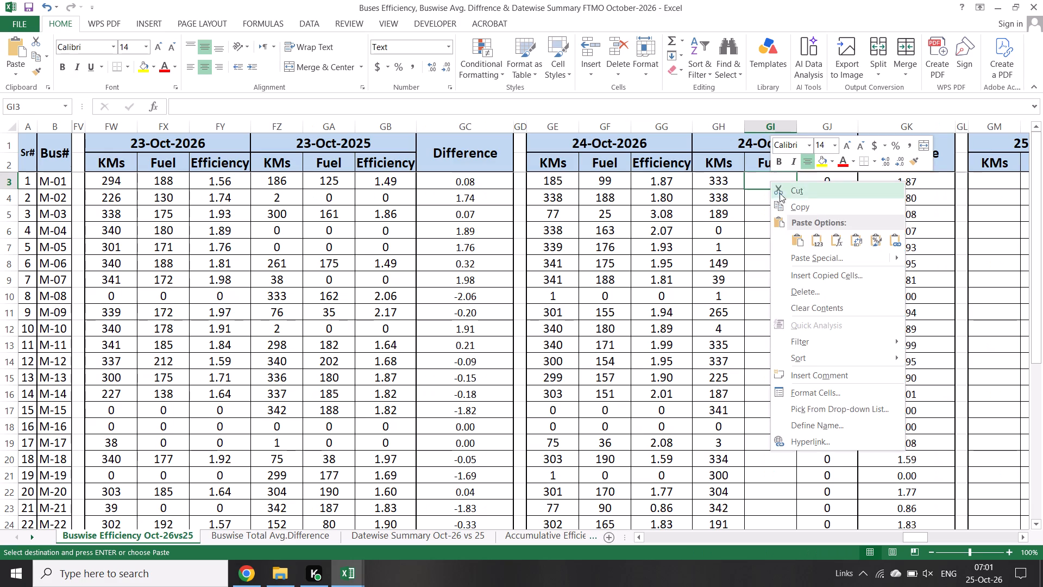
click(813, 242)
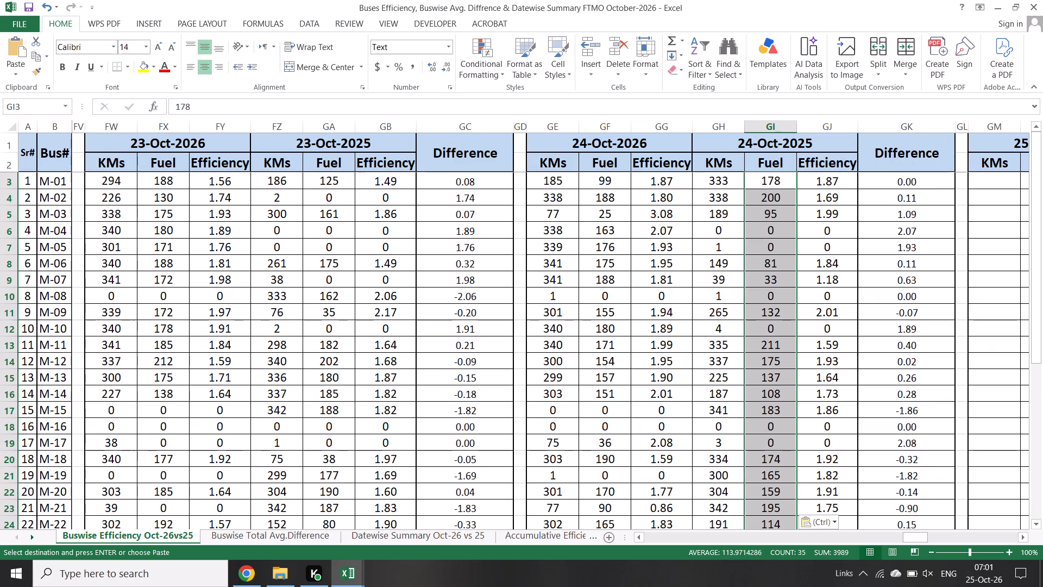
click(627, 142)
scroll(564, 335, up, 6)
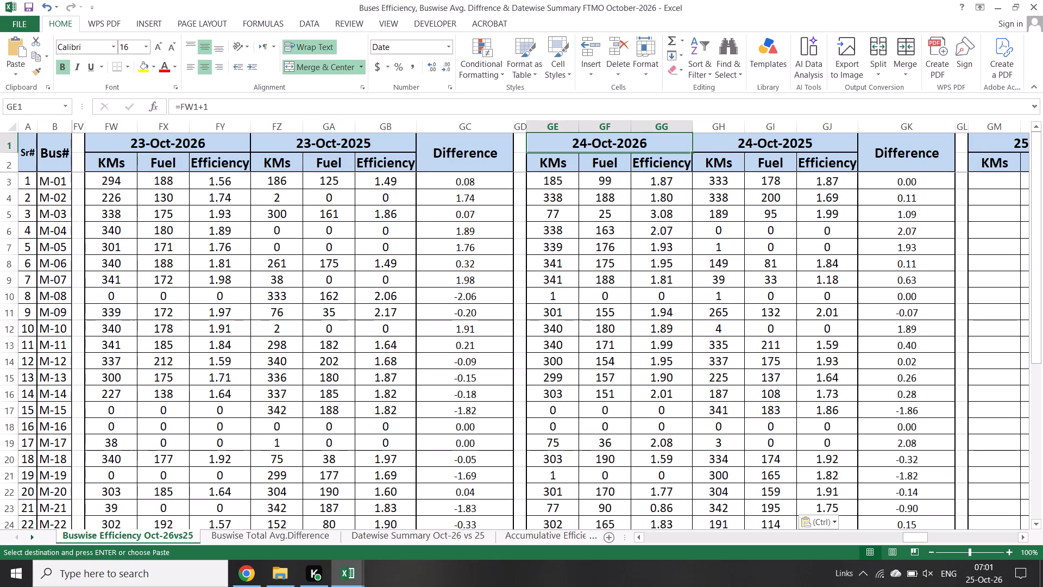
Copy the 24-Oct total buses fuel consumption, 3989, and paste it as a value into the Datewise Summary's 24-10-25 Total Fuel cell.
click(227, 535)
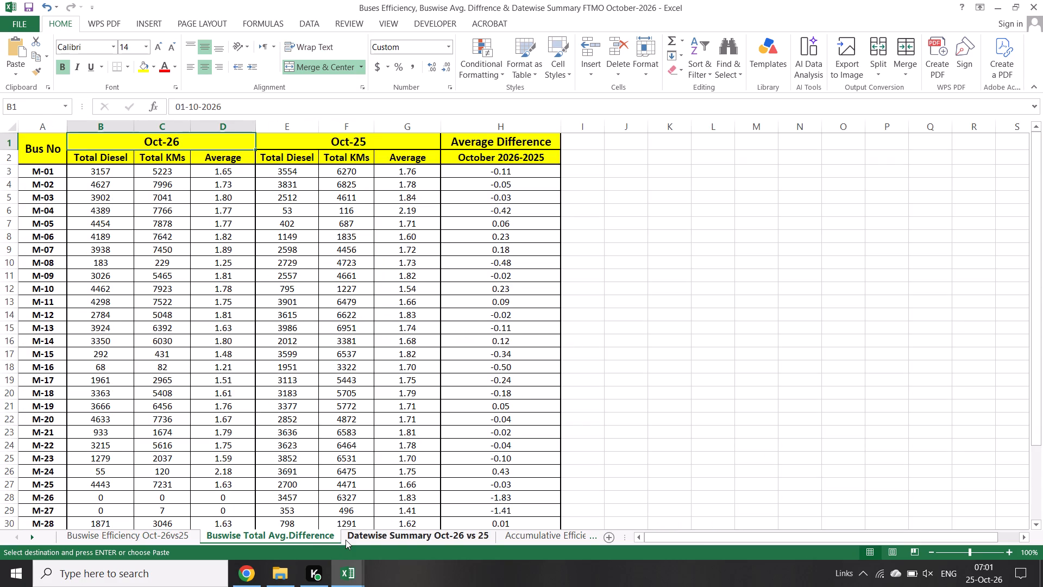
click(345, 540)
click(343, 358)
key(alt+Tab)
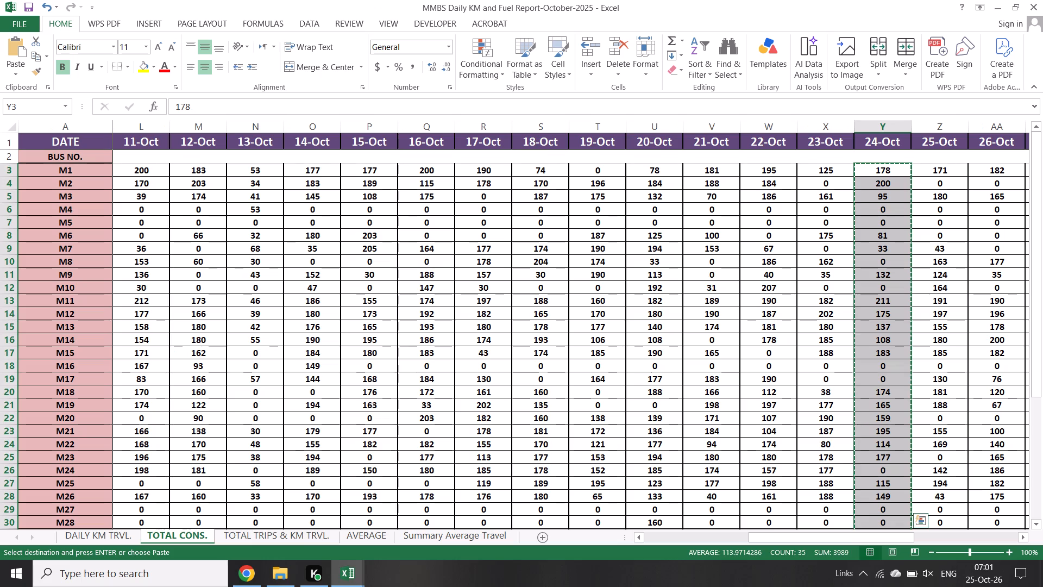
scroll(990, 382, down, 6)
click(894, 408)
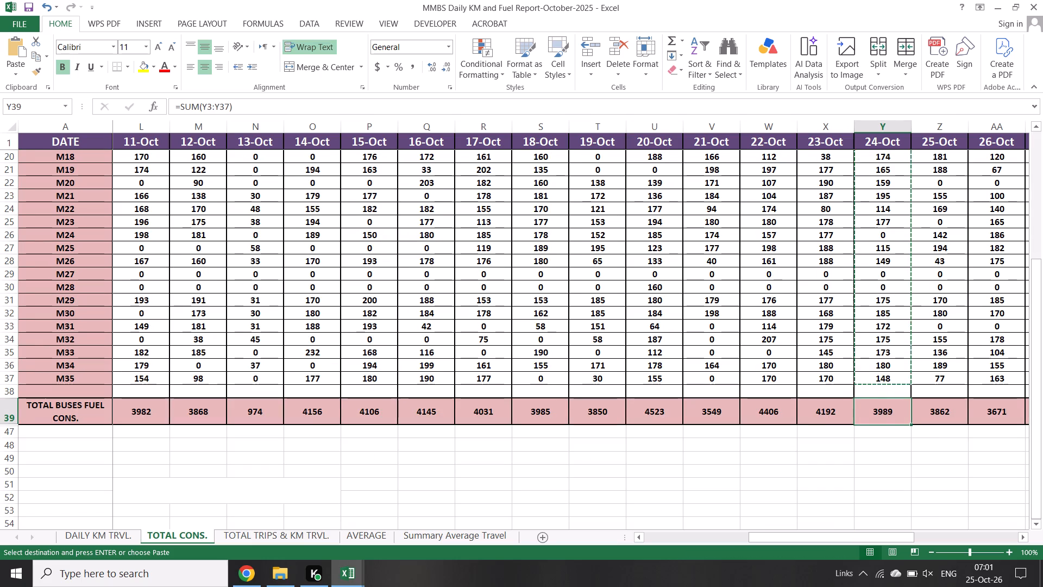
key(ctrl+c)
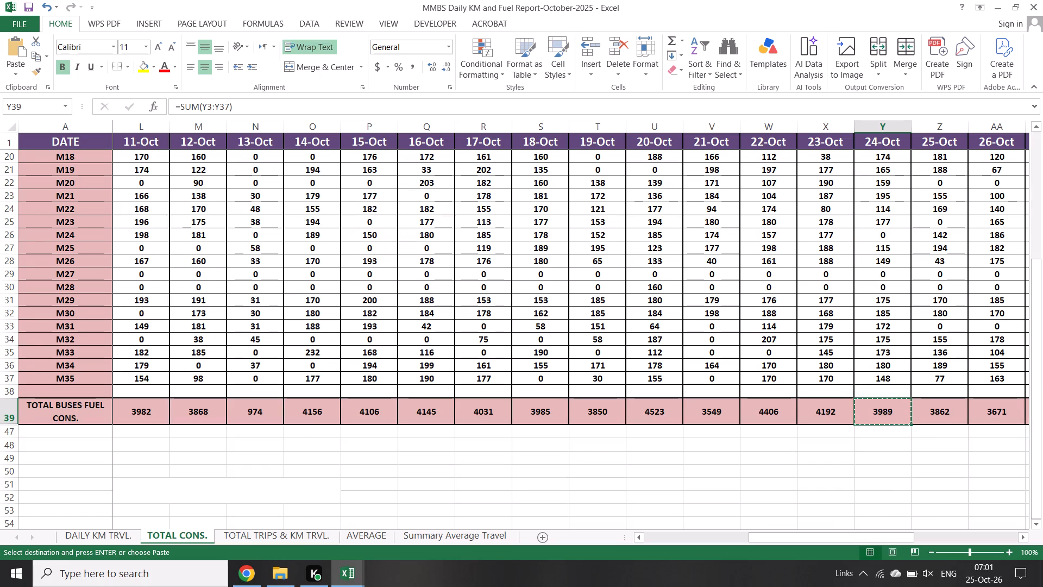
key(alt+Tab)
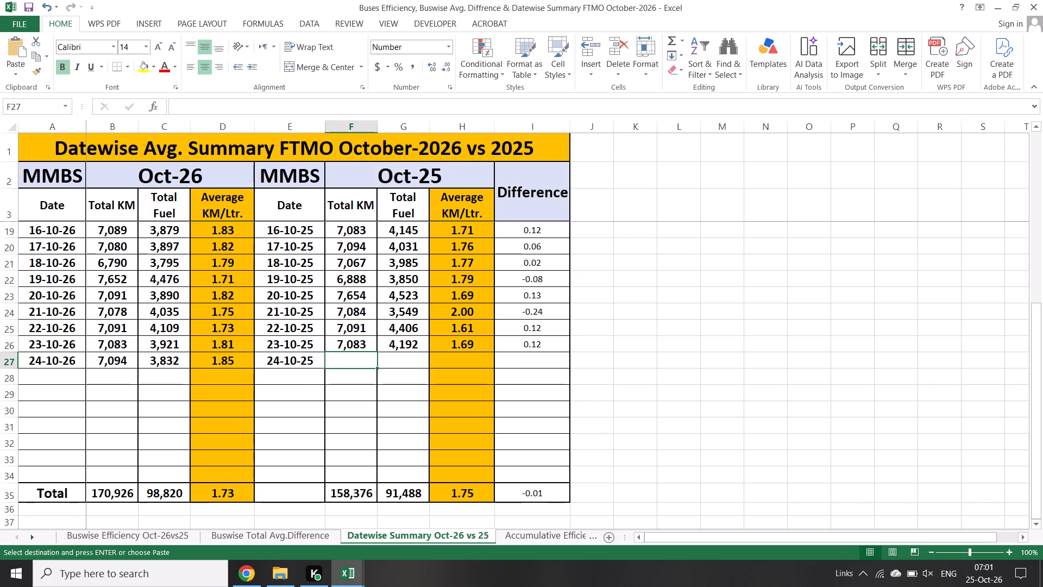
key(alt+Tab)
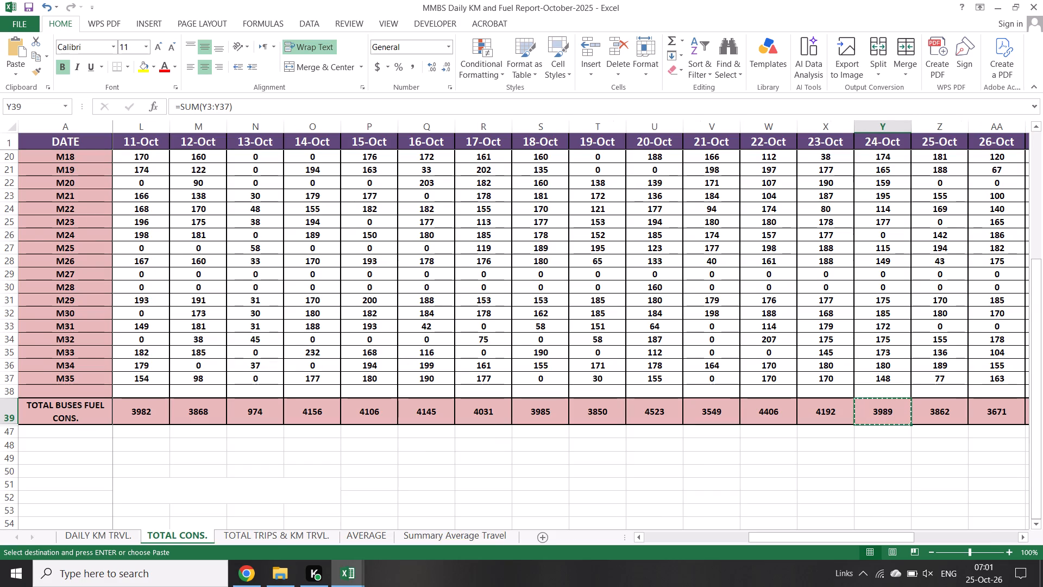
key(alt+Tab)
click(418, 362)
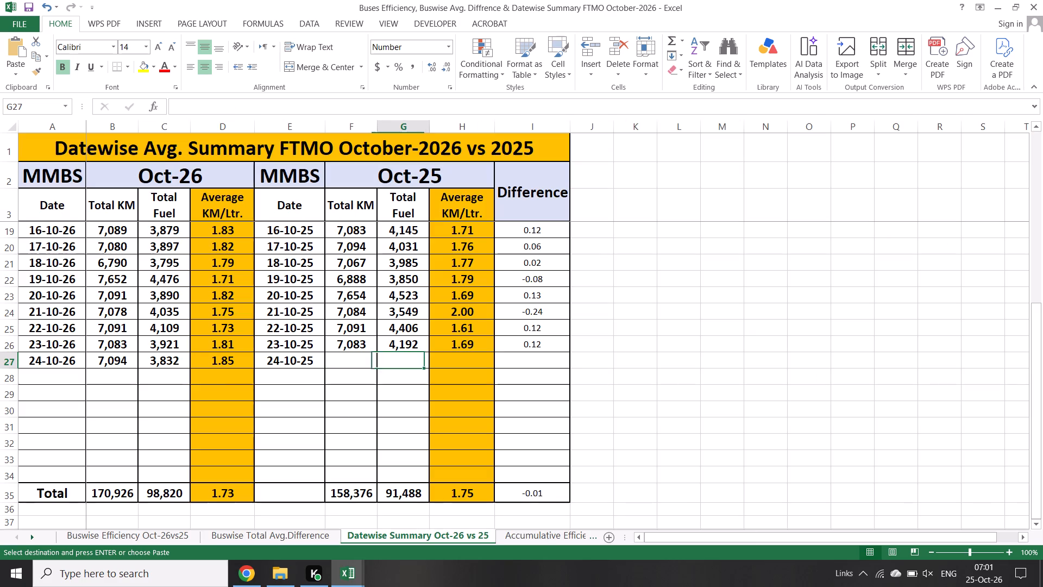
right_click(412, 362)
click(460, 155)
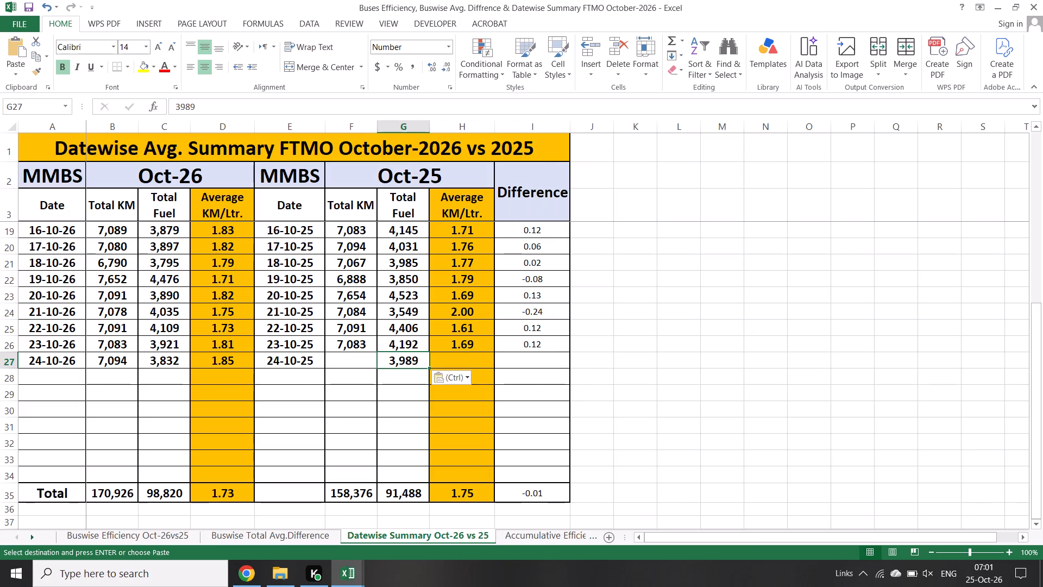
Copy the 24-Oct total KM travel, 7086, from DAILY KM TRVL. and paste it as a value into the Datewise Summary's 24-10-25 Total KM cell.
click(338, 357)
key(alt+Tab)
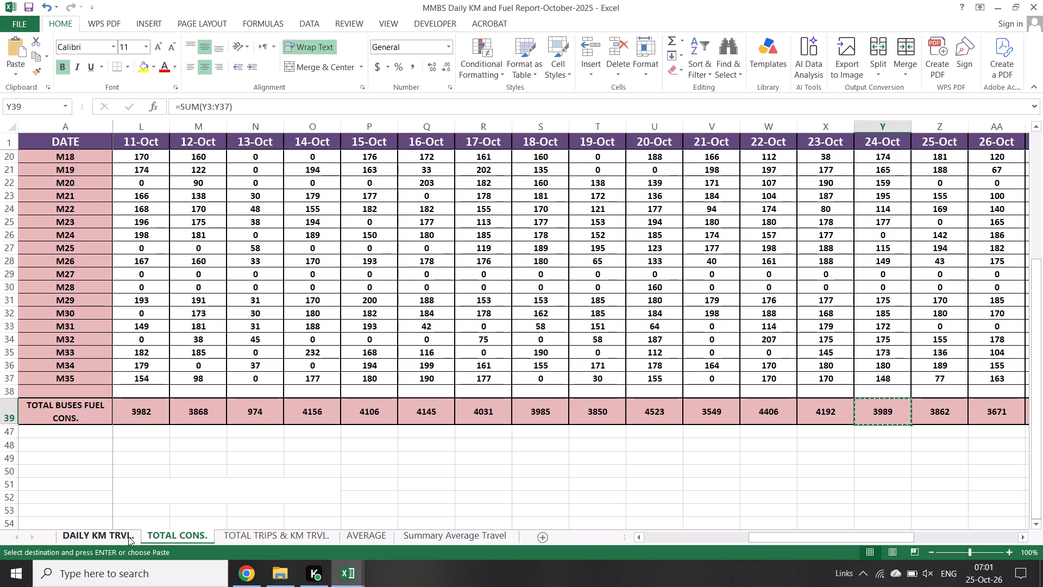
click(128, 536)
scroll(737, 488, down, 2)
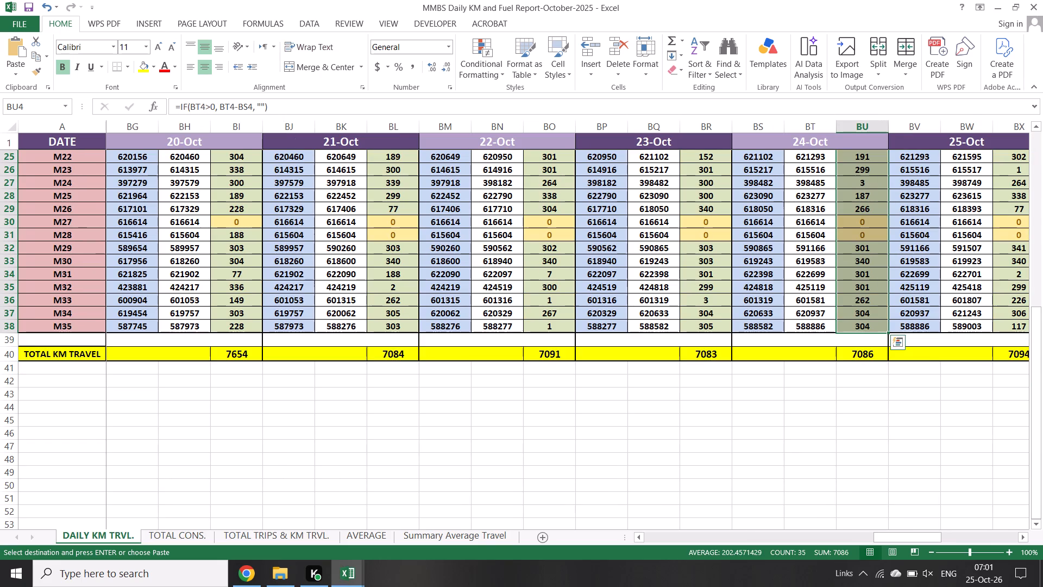
click(856, 351)
key(ctrl+c)
key(alt+Tab)
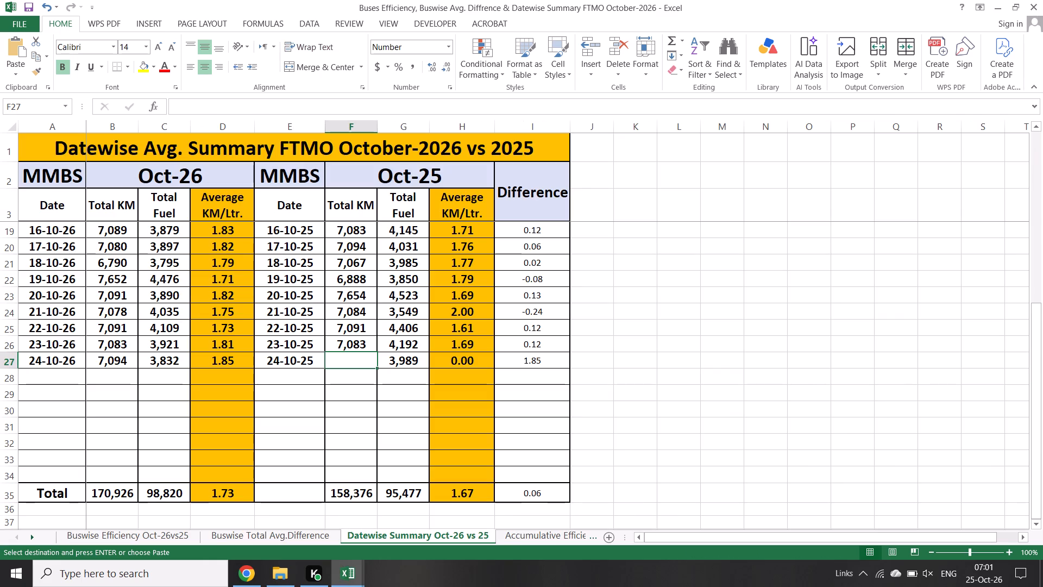
right_click(336, 361)
click(384, 158)
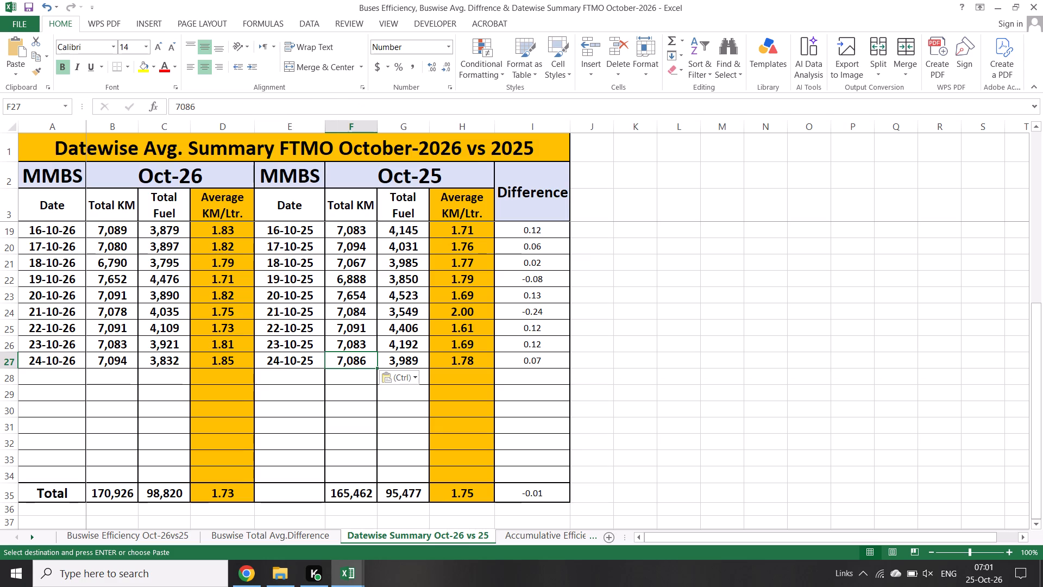
Select the Datewise Summary's title and save the Buses Efficiency workbook.
click(384, 153)
scroll(353, 390, up, 17)
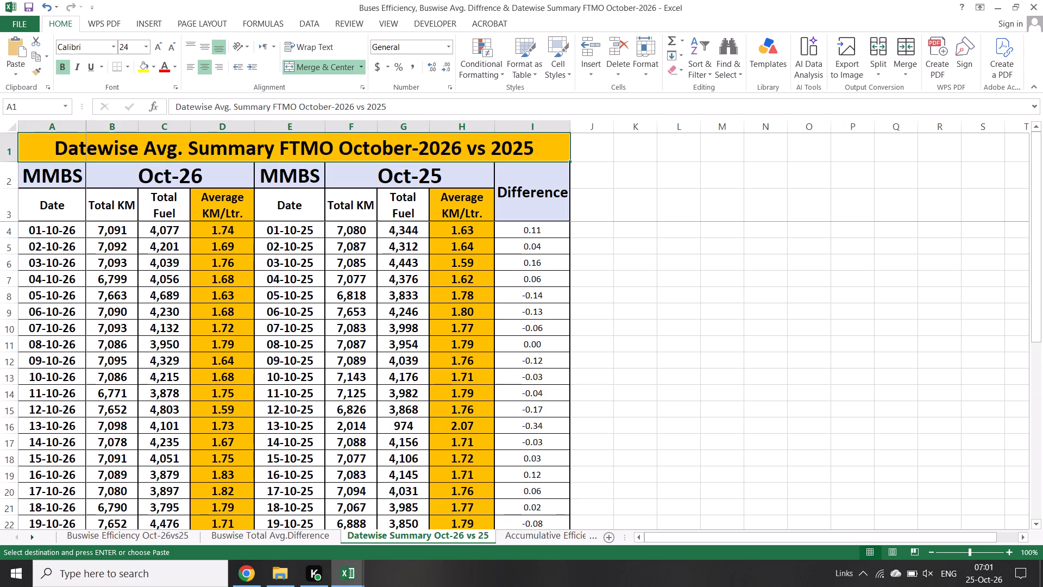
key(ctrl+s)
Check the 24-Oct row on the Datewise Summary and the 24-Oct block on Accumulative Efficiency, and return to Buswise Efficiency Oct-26vs25.
scroll(353, 390, down, 6)
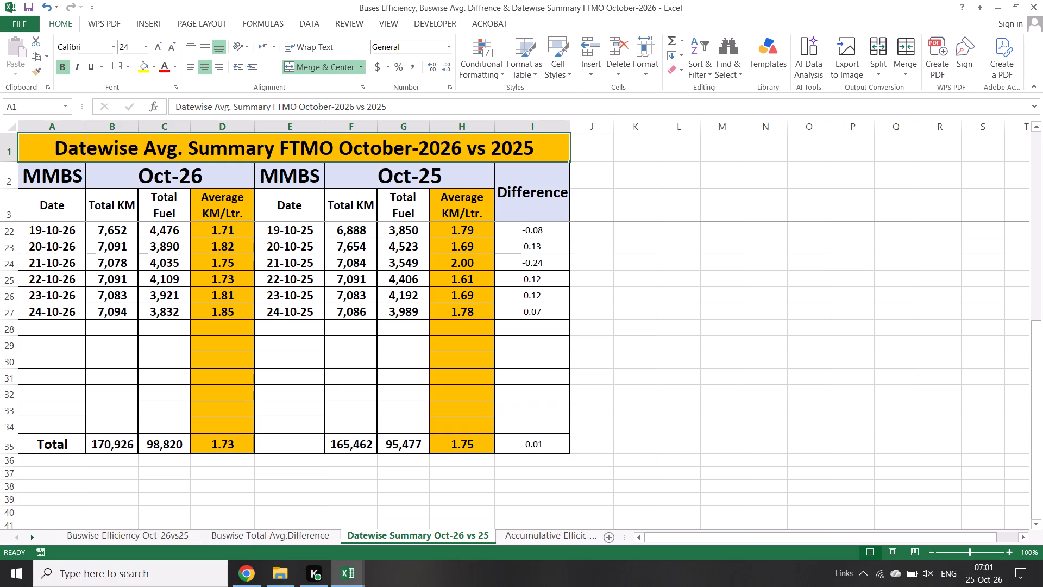
click(11, 311)
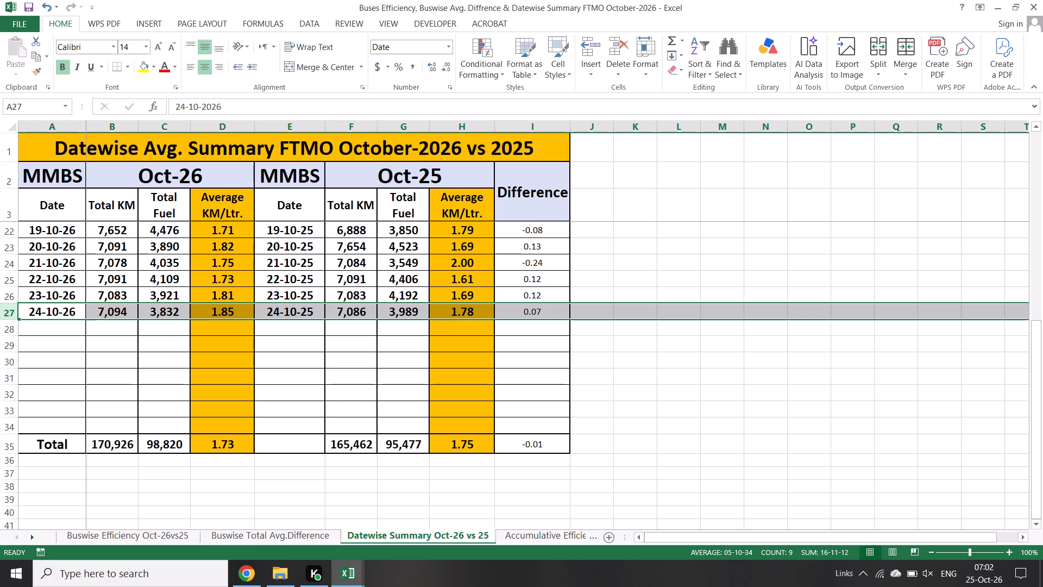
click(53, 313)
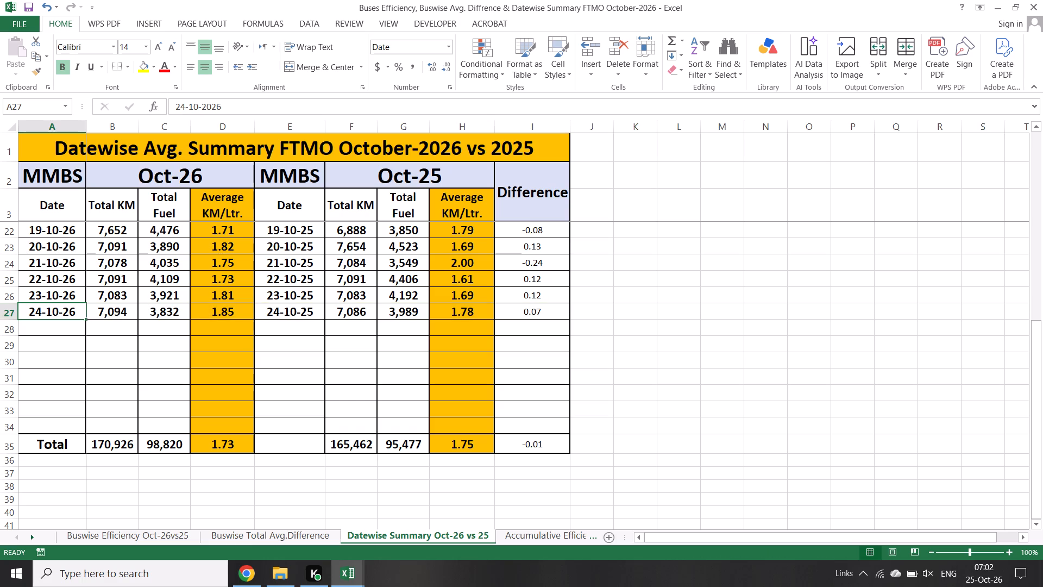
click(304, 315)
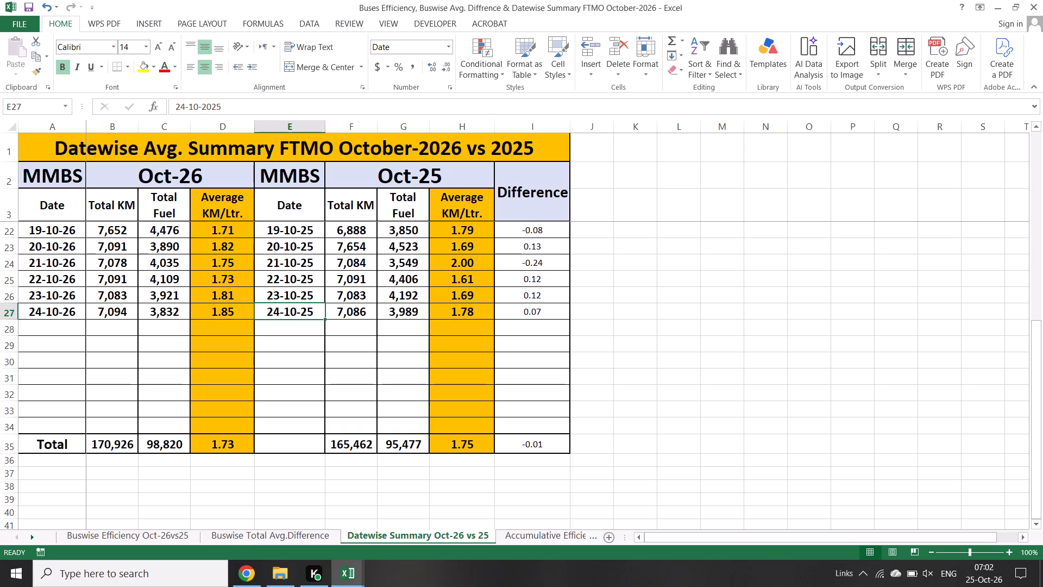
click(532, 544)
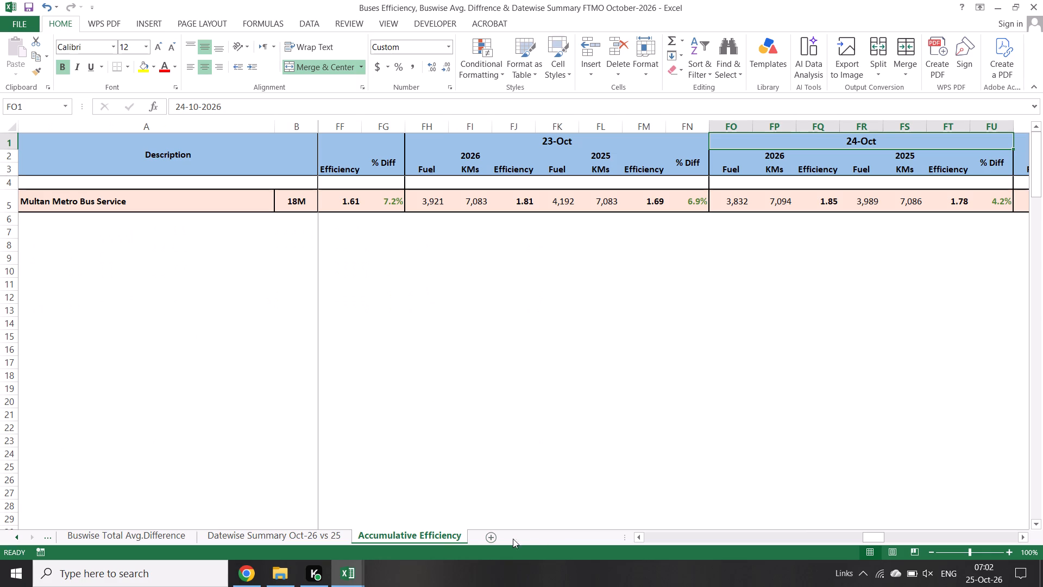
triple_click(19, 533)
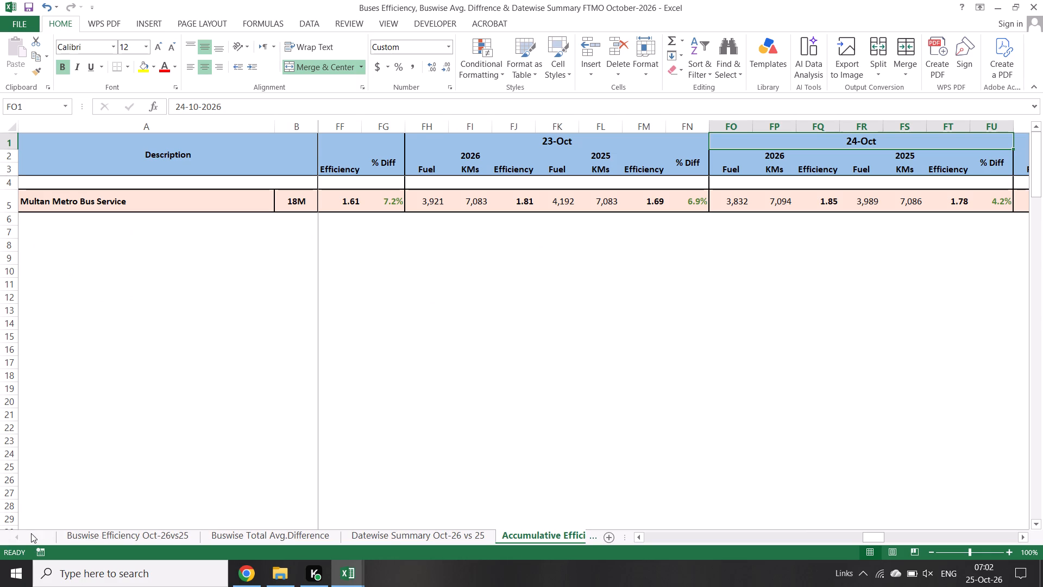
click(106, 539)
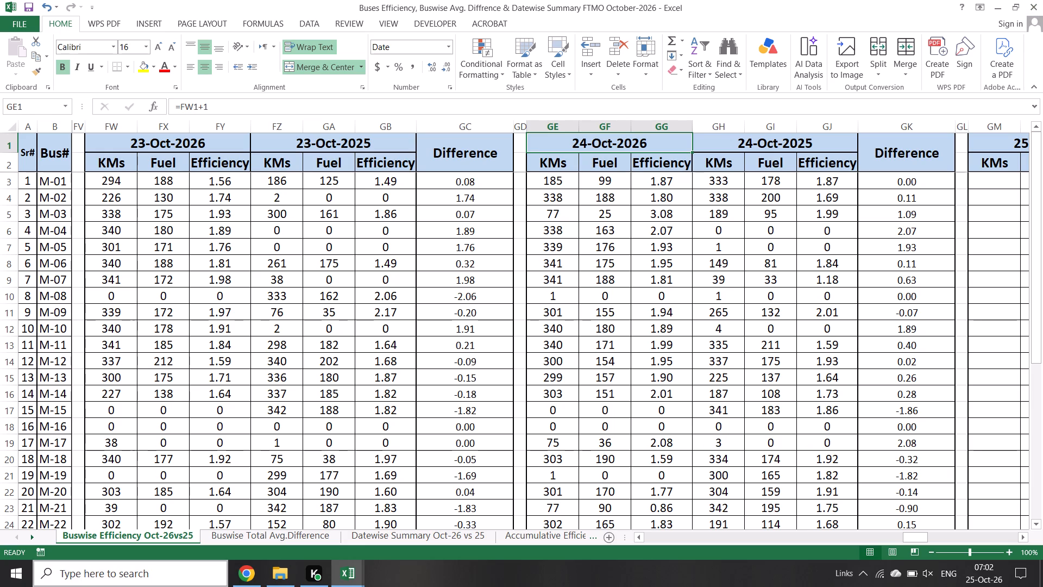
Close the Buses Efficiency workbook and the October-2025 MMBS Daily KM and Fuel Report.
click(1042, 0)
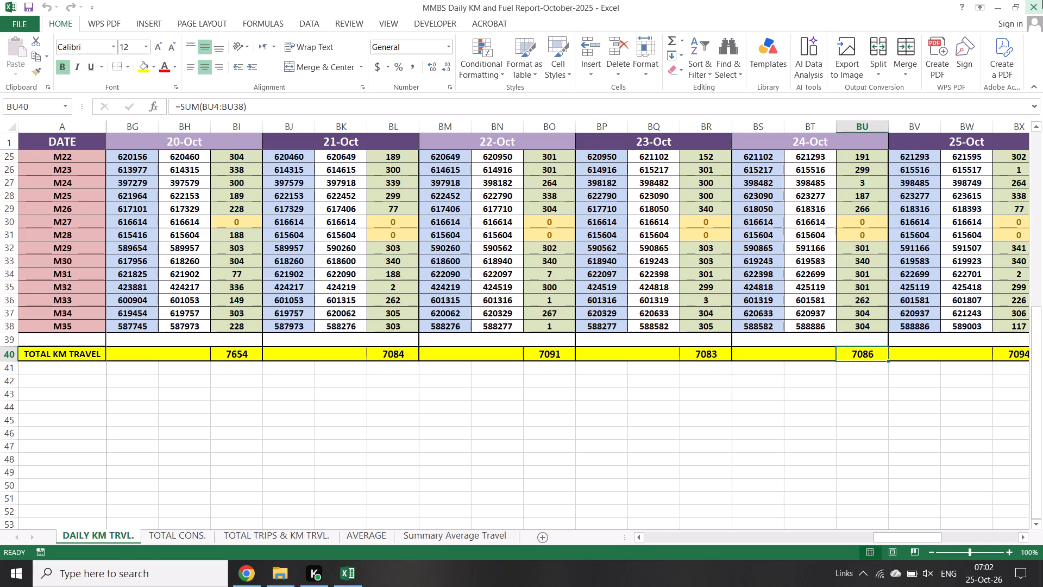
click(1042, 0)
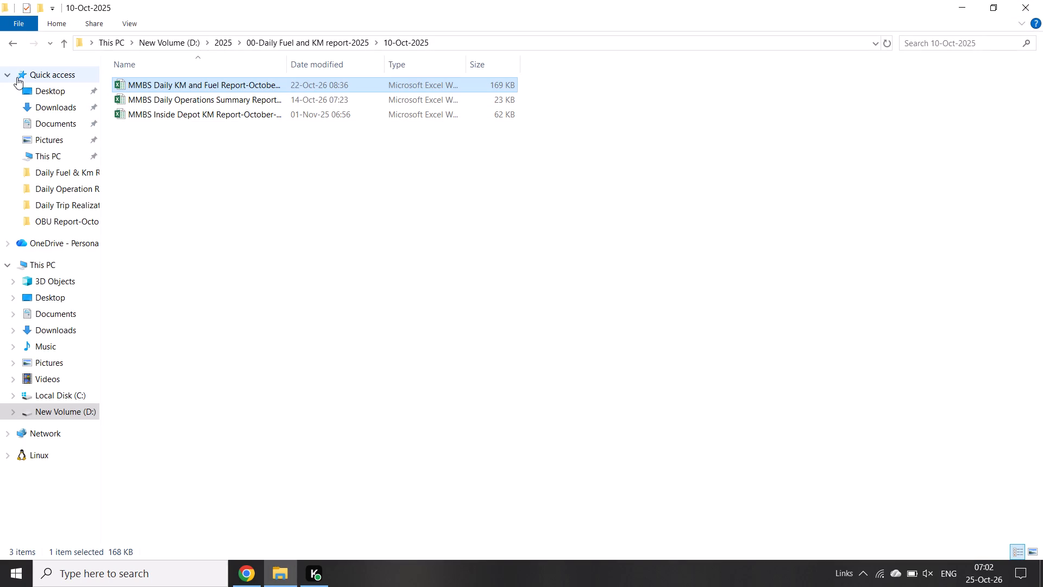
In File Explorer, open 2026 > 10-October > Daily Fuel & Km Report-October- 2026 on drive D and select all four report workbooks.
double_click(12, 45)
click(12, 45)
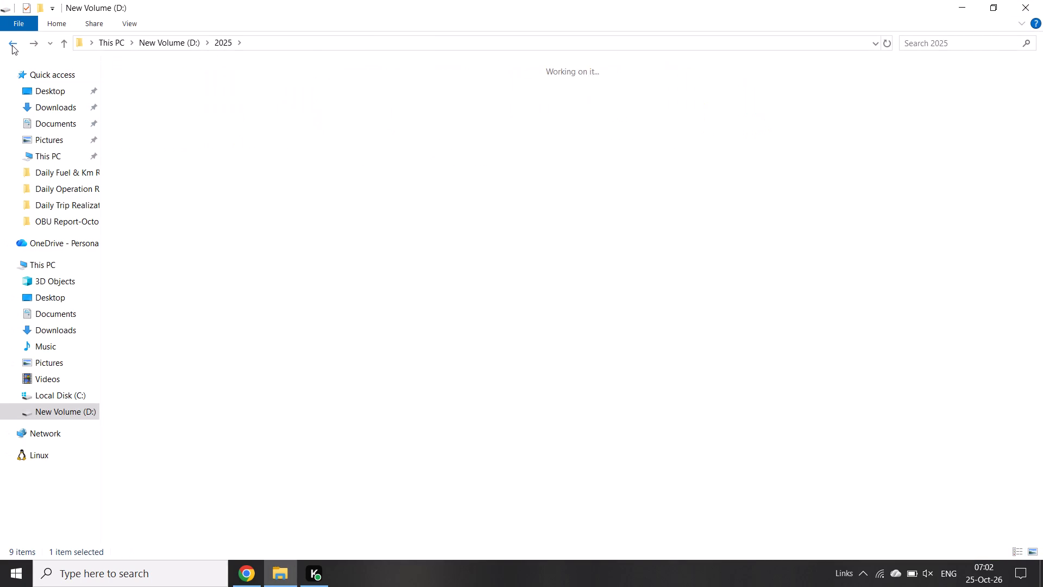
click(376, 179)
double_click(370, 121)
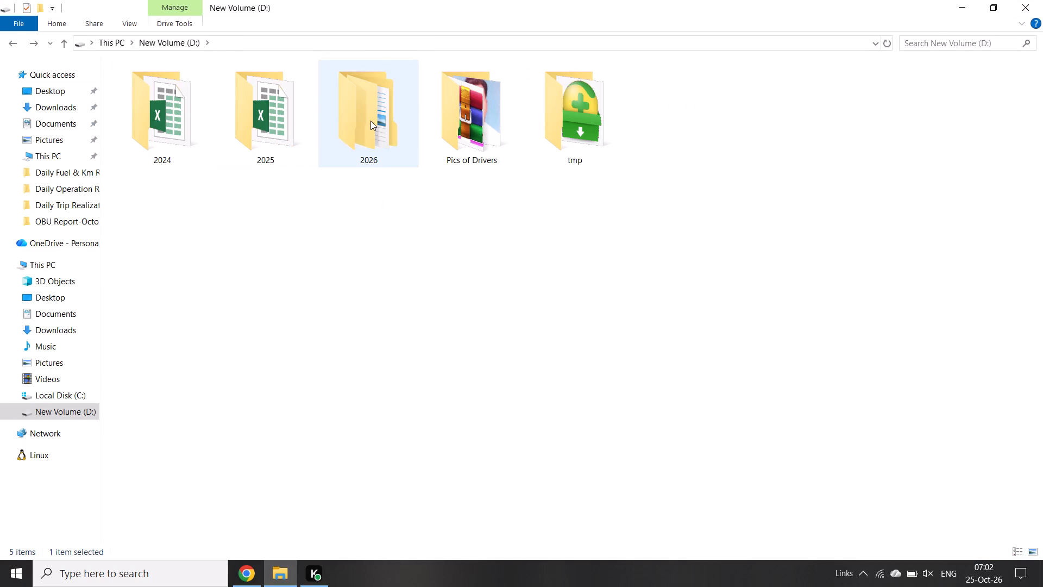
double_click(257, 215)
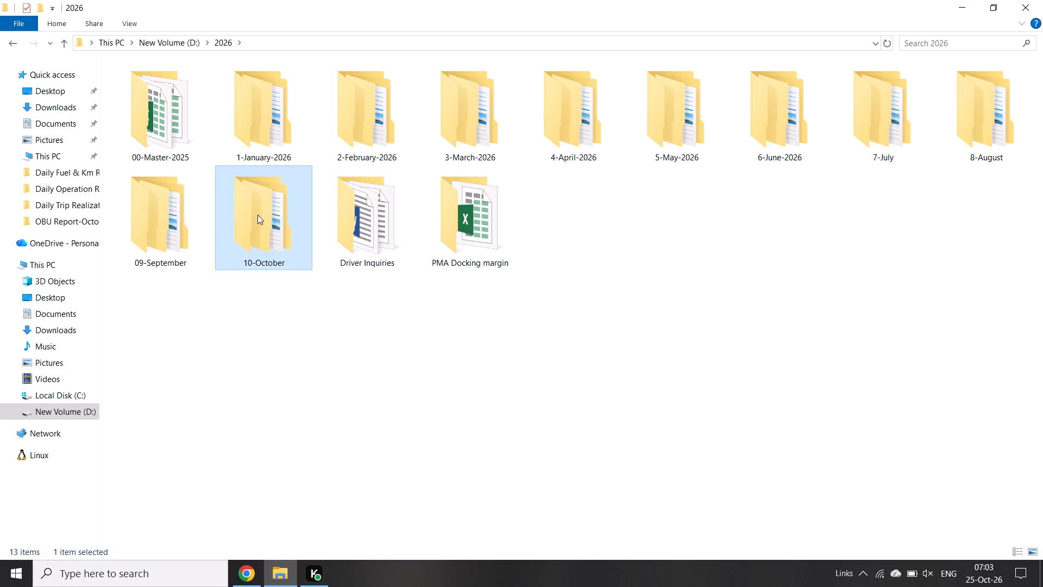
double_click(173, 177)
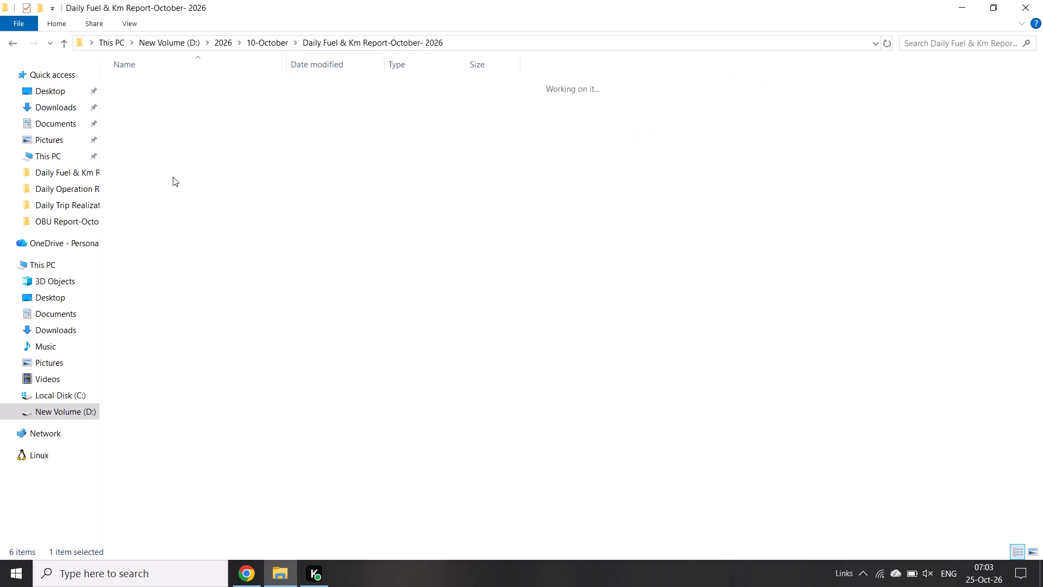
drag(192, 182, 201, 83)
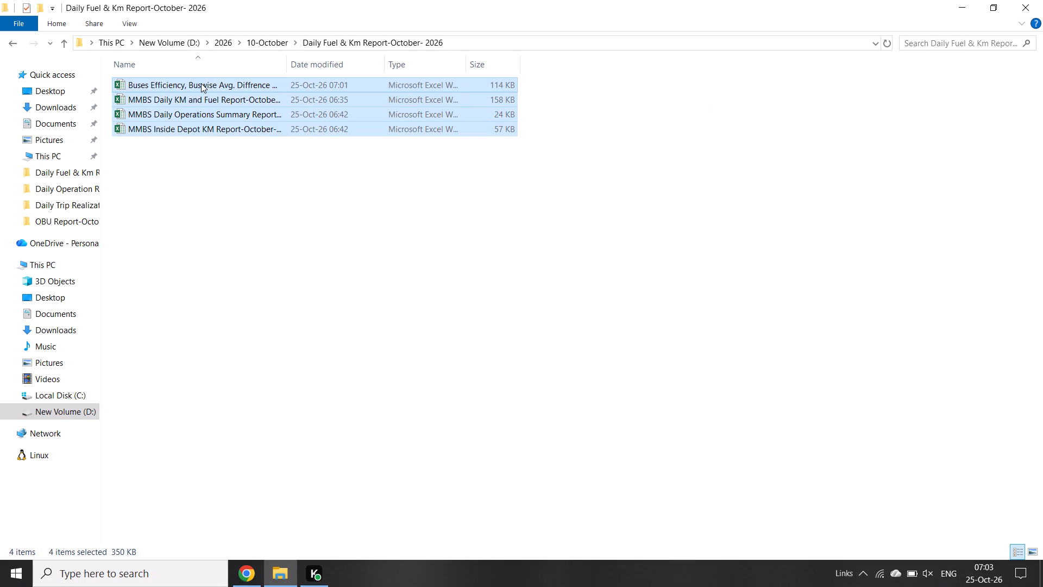
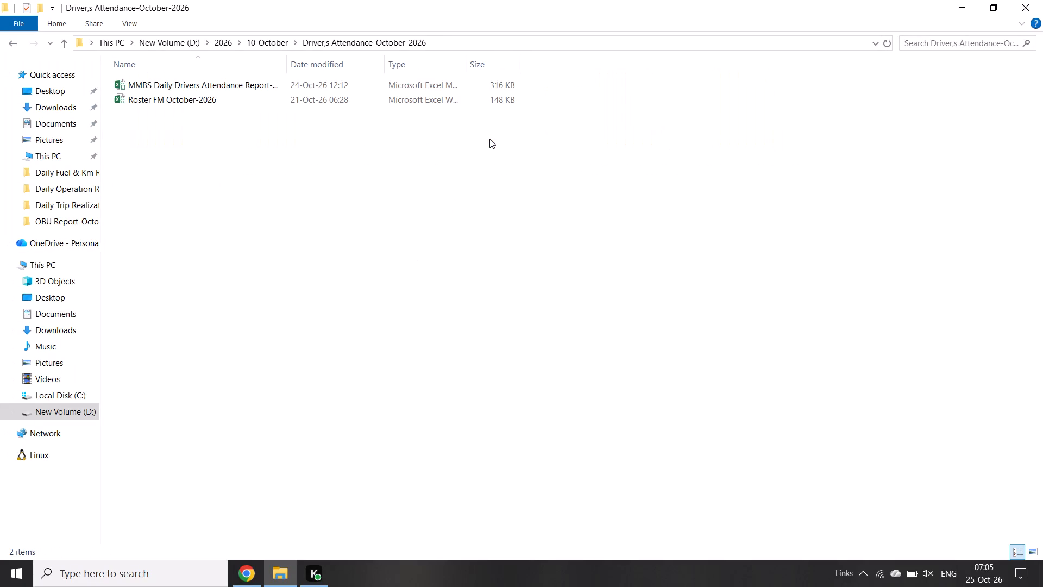
Open both the MMBS Daily Drivers Attendance Report and Roster FM October-2026 workbooks, and bring the attendance report to the front.
drag(215, 136, 208, 120)
drag(208, 120, 189, 86)
key(Return)
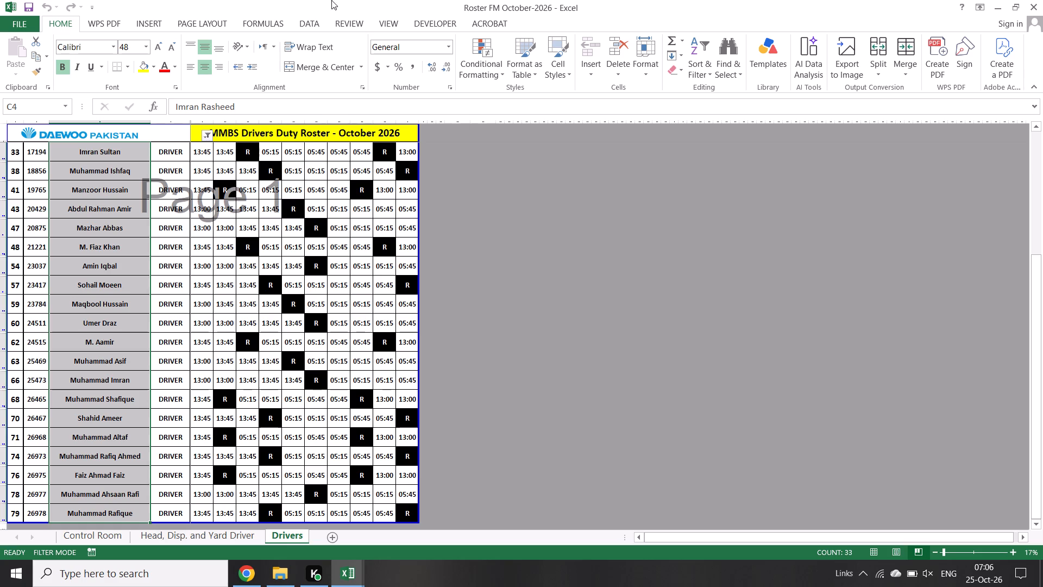
click(338, 261)
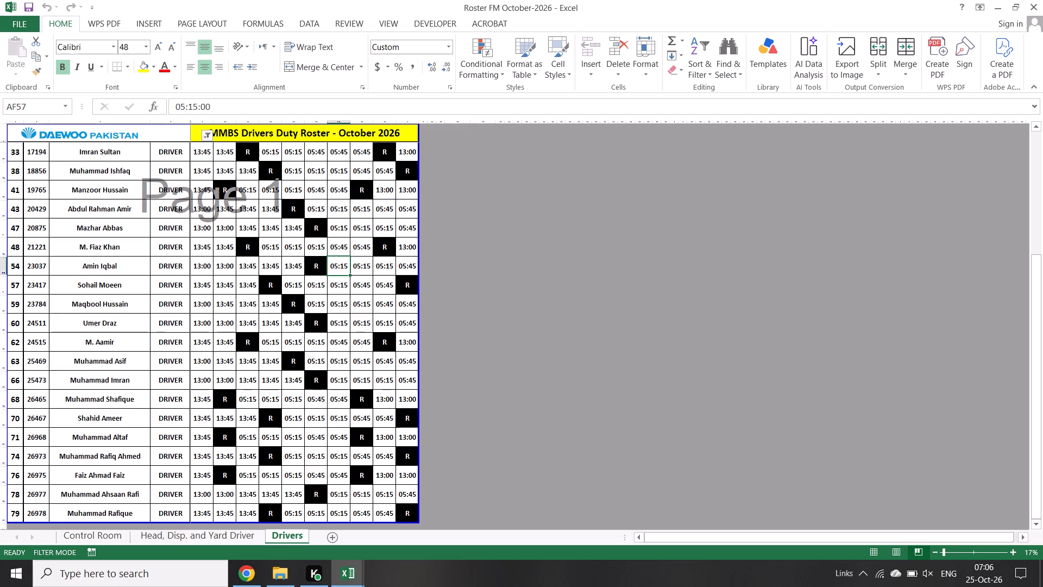
click(344, 579)
click(326, 534)
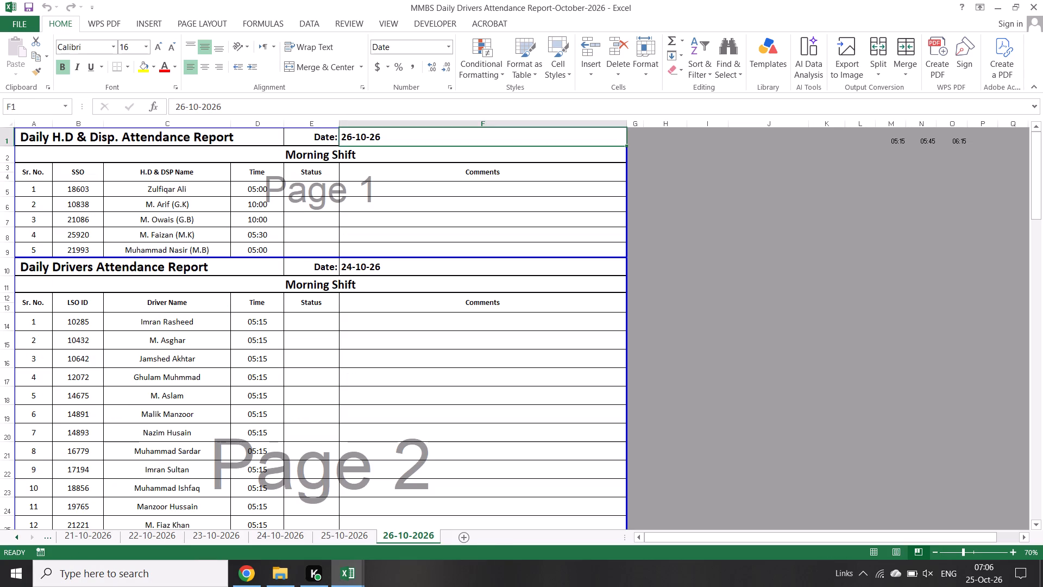
scroll(310, 417, up, 2)
On the 25-10-2026 sheet, set the morning-shift Daily Drivers Attendance Report date to 25-10-2026.
click(345, 536)
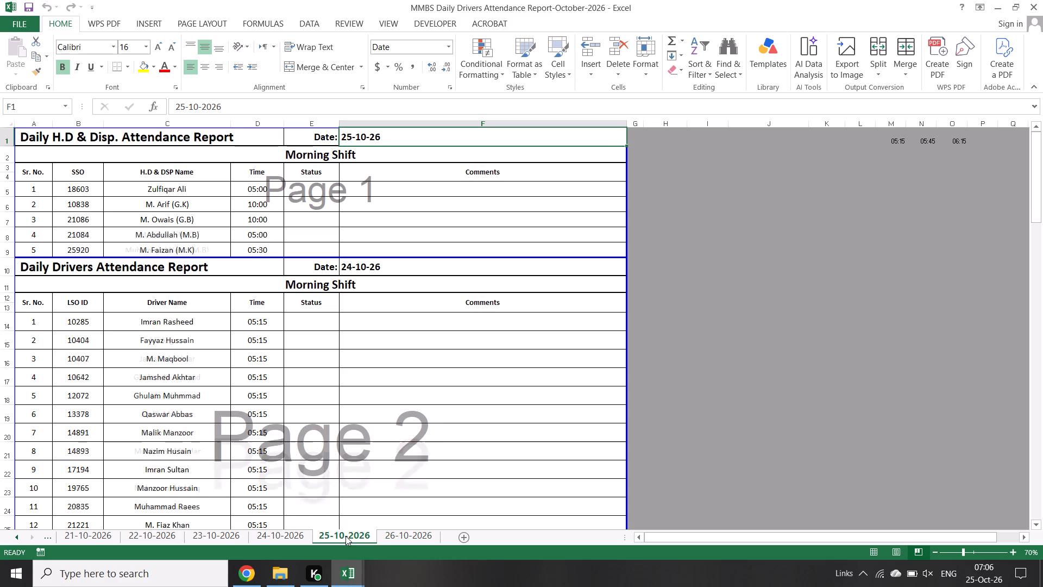
click(360, 267)
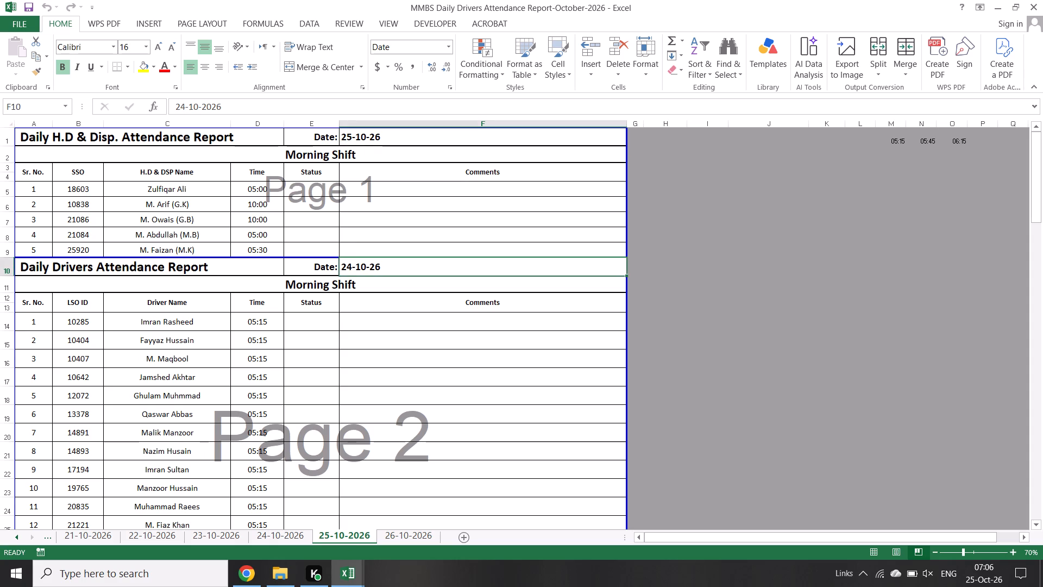
text(25)
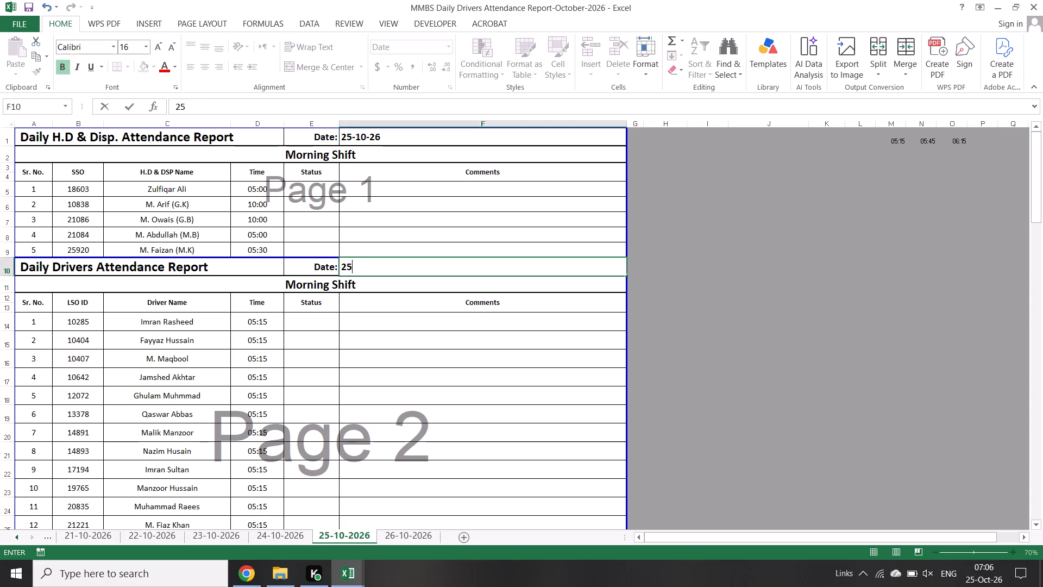
key(minus)
text(10)
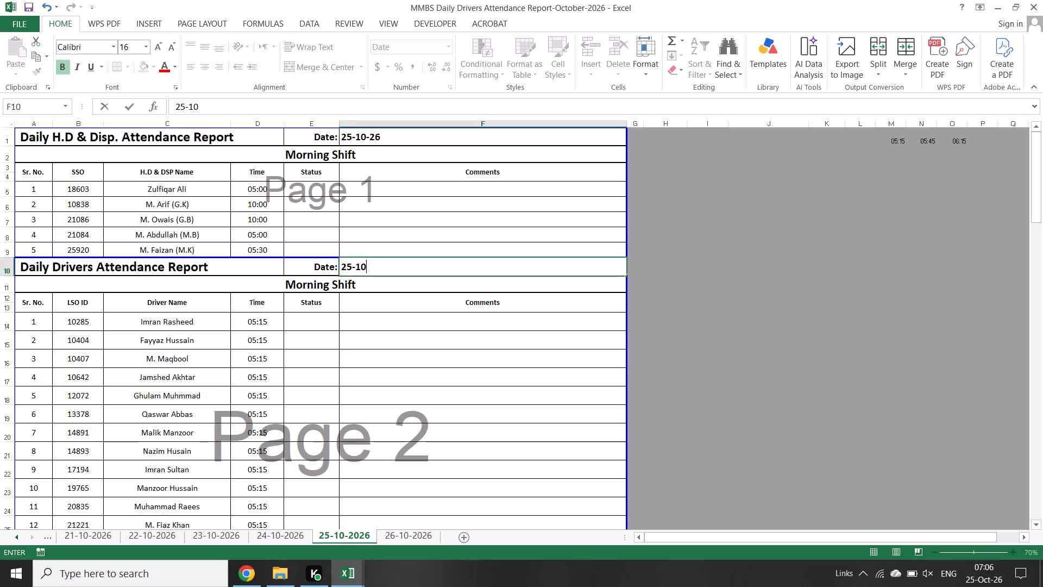
text(-2026)
key(Return)
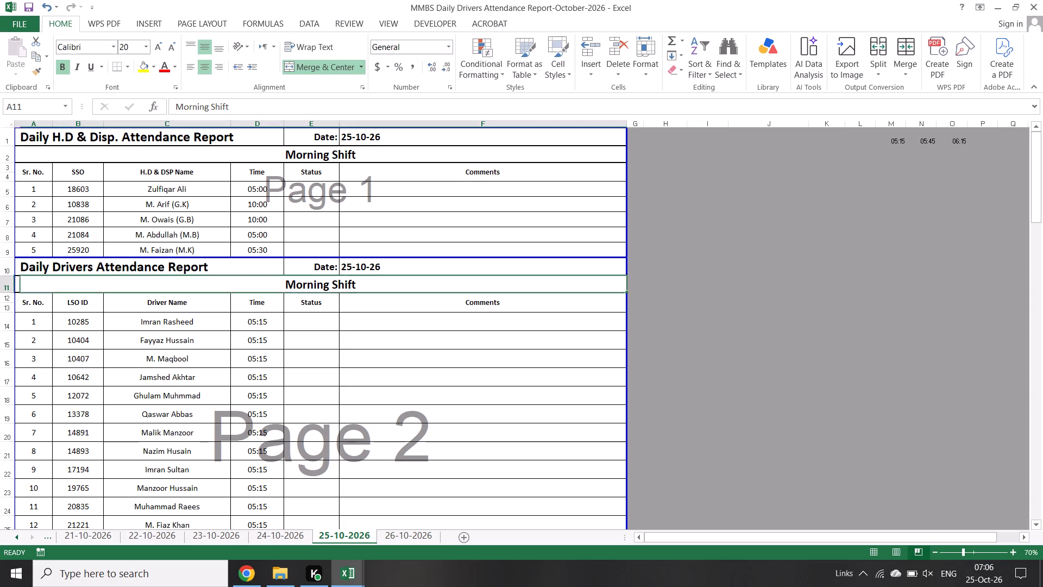
Set the evening-shift Daily H.D & Disp. Attendance Report date to 25-10-2026 on the same sheet.
scroll(397, 336, down, 7)
scroll(400, 452, down, 6)
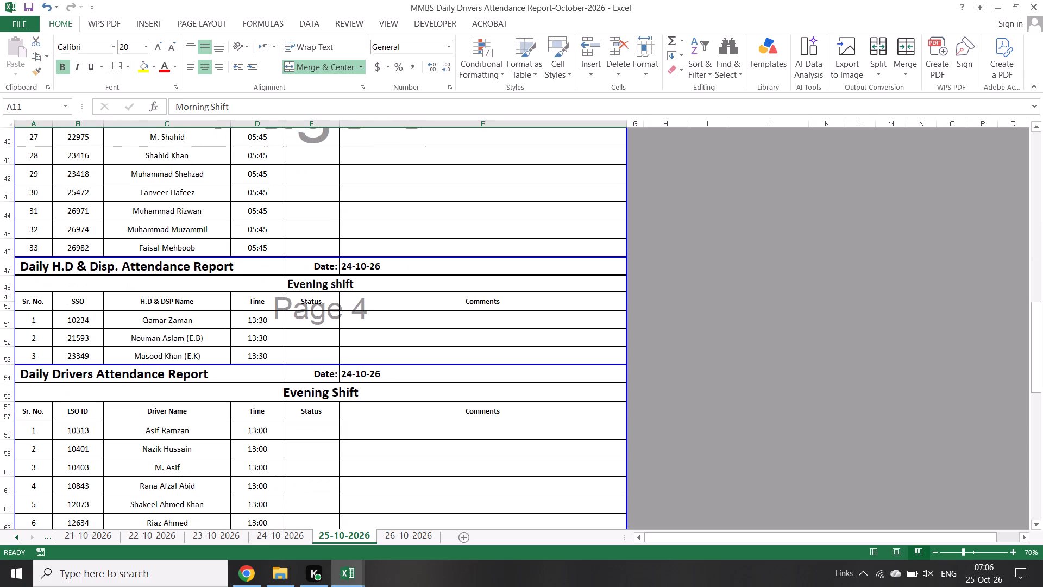
click(382, 268)
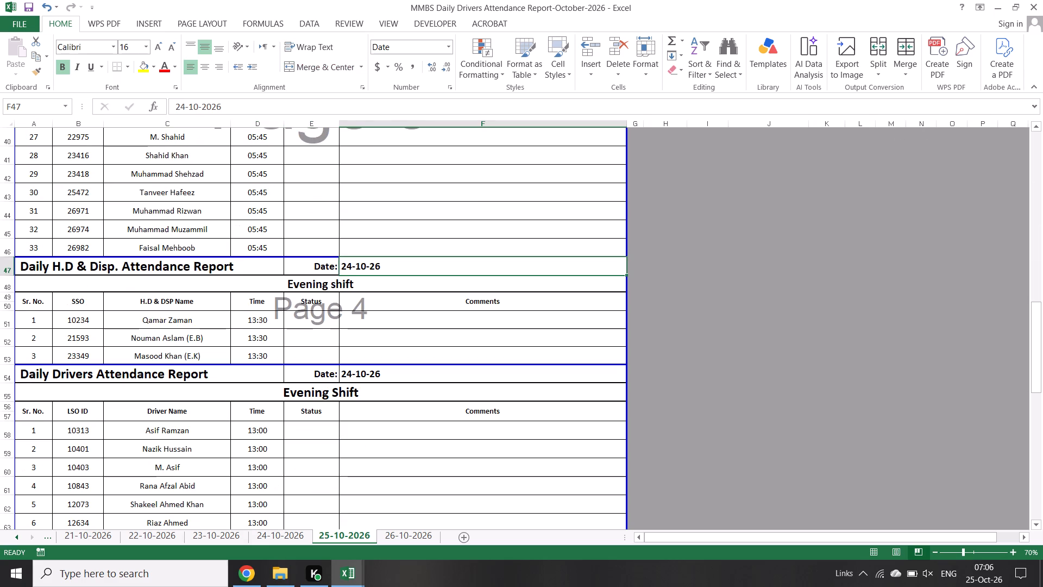
text(25)
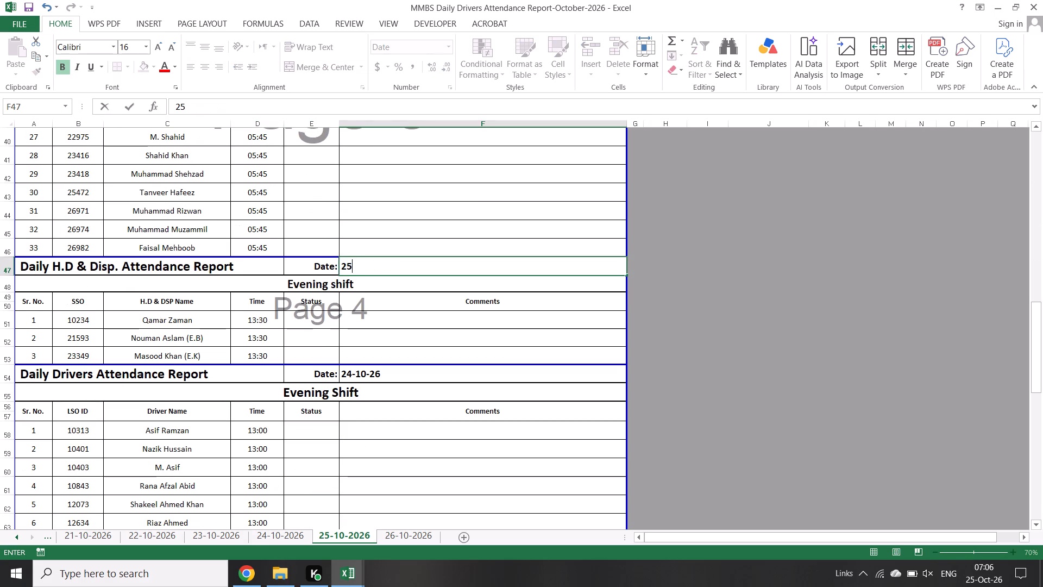
text(-10-2026)
key(Return)
Set the evening-shift Daily Drivers Attendance Report date in F54 to 25-10-2026.
key(Return)
key(Return)
key(Return)
key(Return)
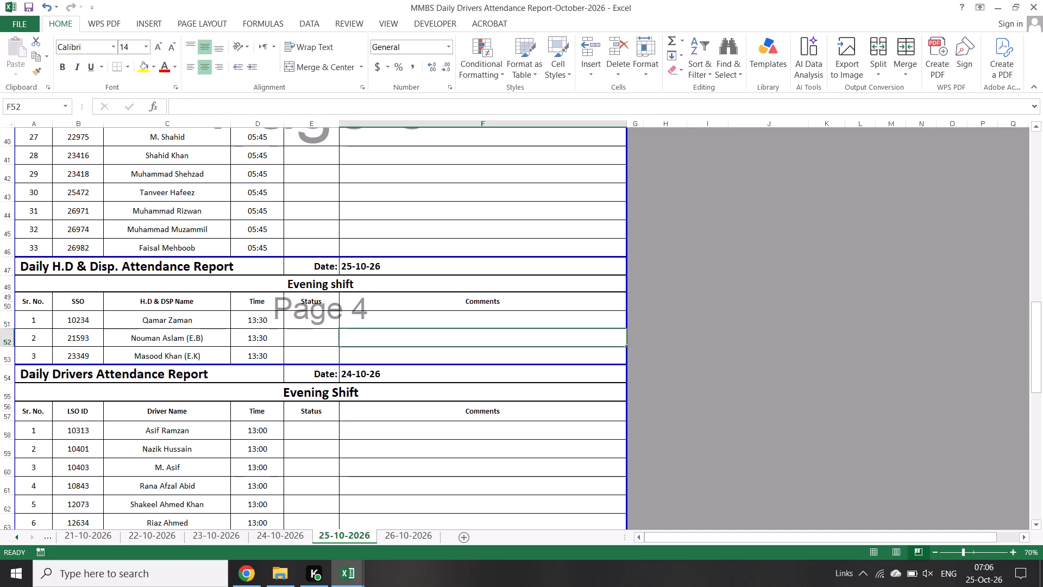
key(Return)
key(2)
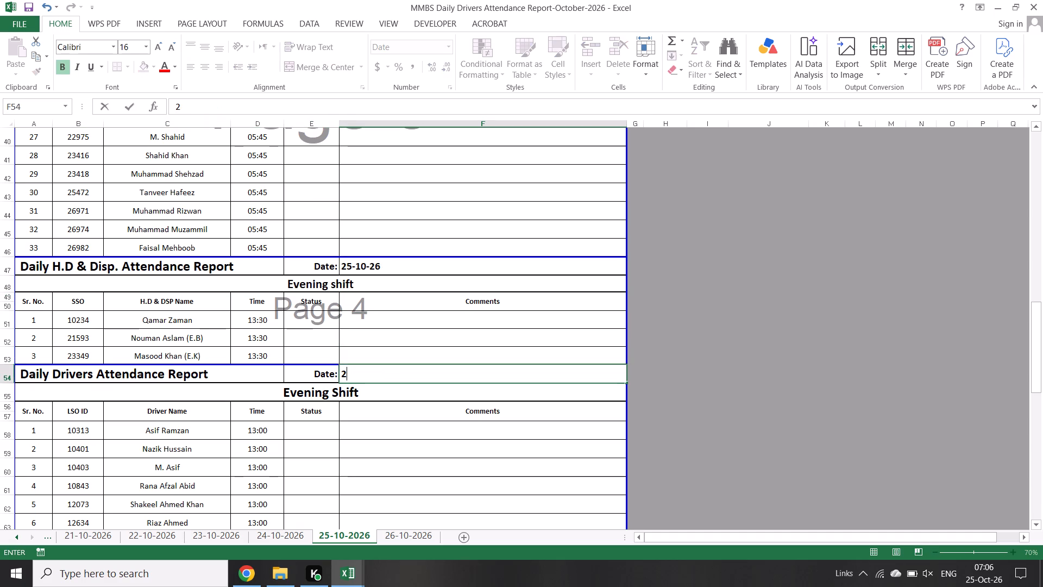
key(5)
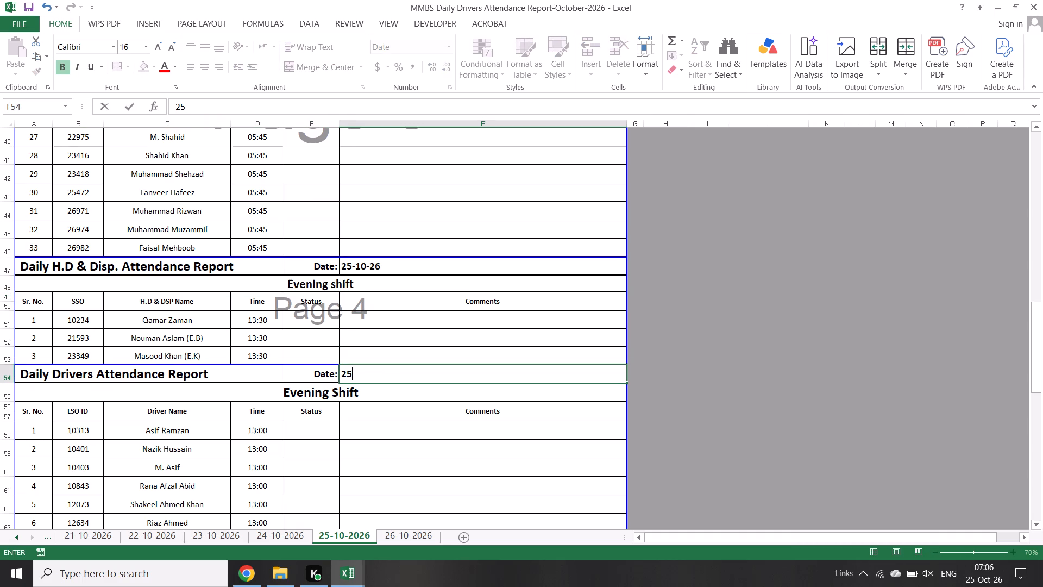
text(-10)
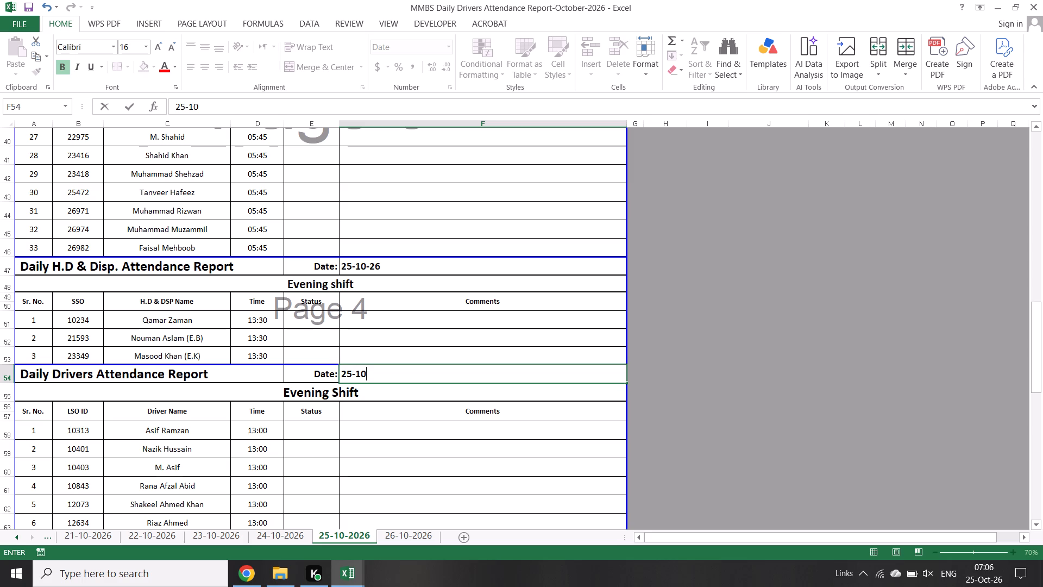
text(-2026)
key(Return)
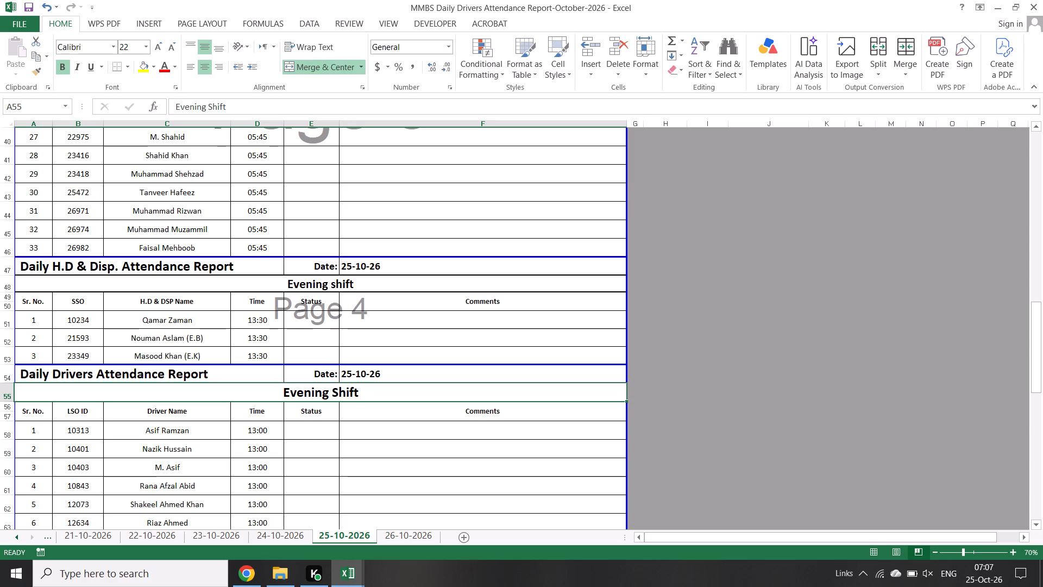
Review the 25-10-2026 sheet's shift lists and headings, and return to the date cell F1.
scroll(546, 366, up, 6)
scroll(546, 366, down, 14)
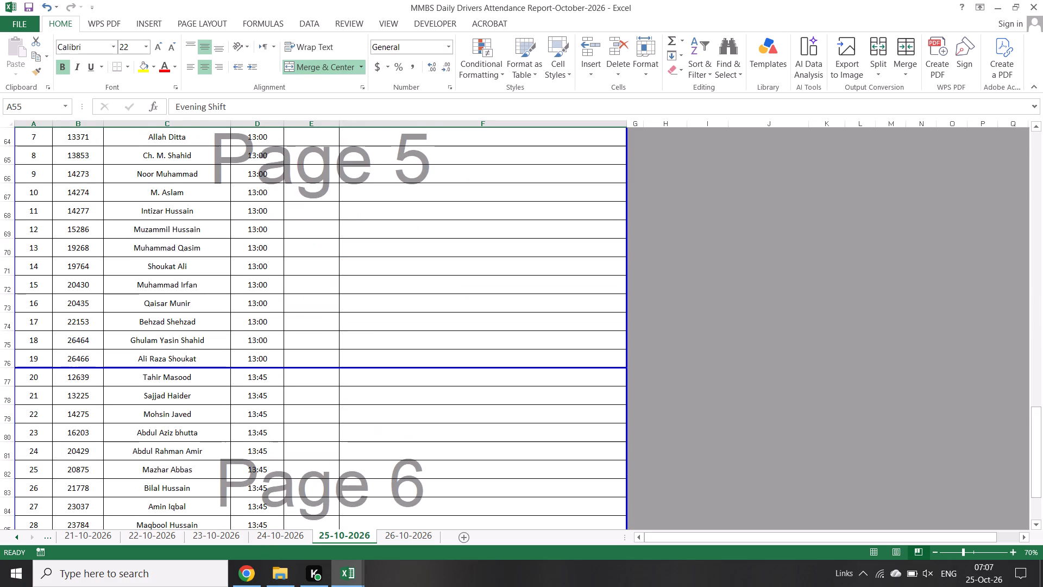
scroll(449, 432, down, 8)
scroll(453, 436, up, 9)
scroll(454, 435, down, 6)
scroll(454, 435, up, 20)
scroll(454, 435, up, 14)
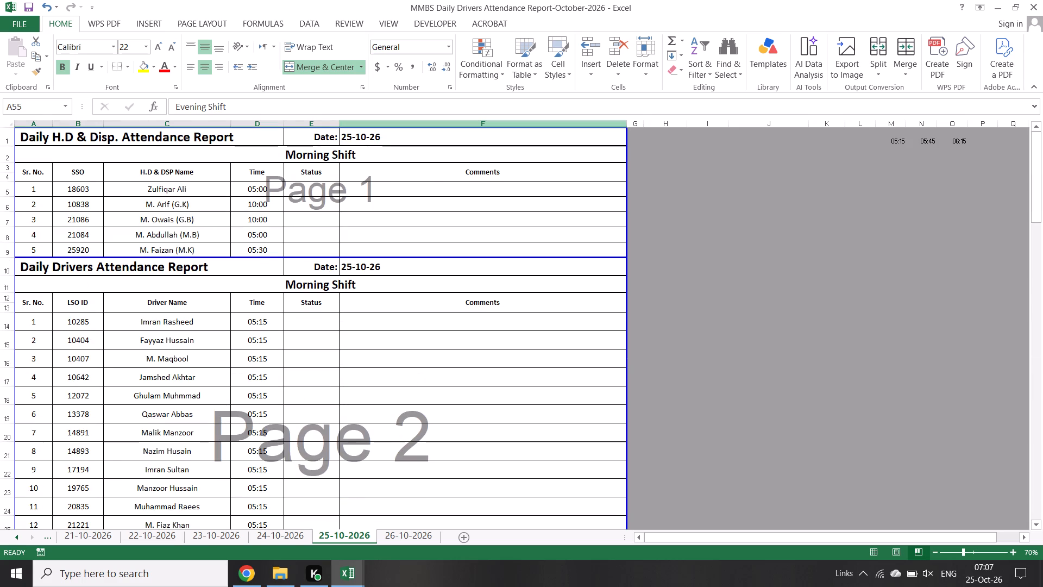
click(409, 134)
scroll(386, 320, up, 6)
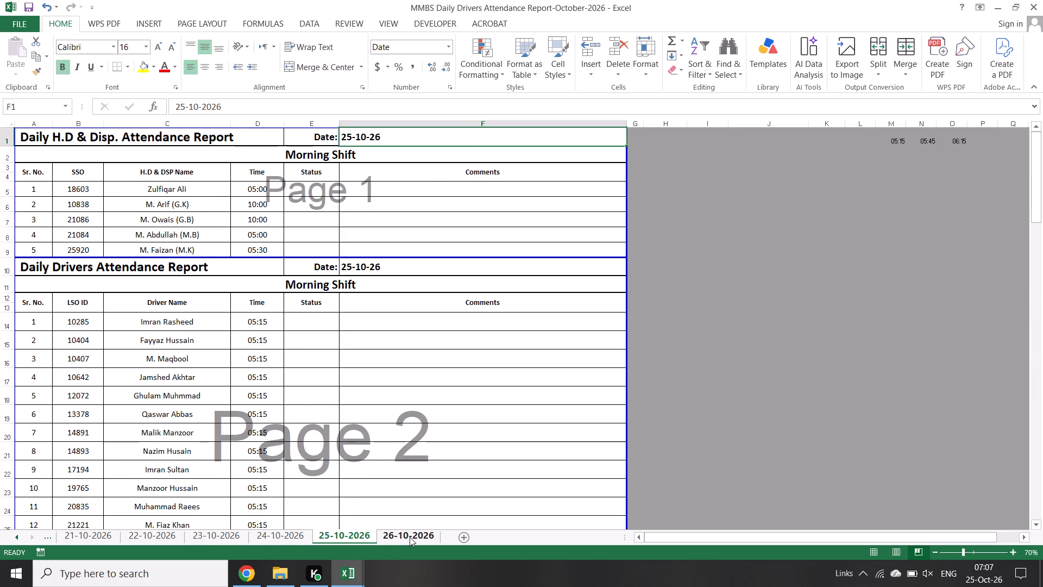
On the 26-10-2026 sheet, set the morning-shift Daily Drivers Attendance Report date to 26-10-2026.
click(410, 537)
scroll(359, 310, up, 4)
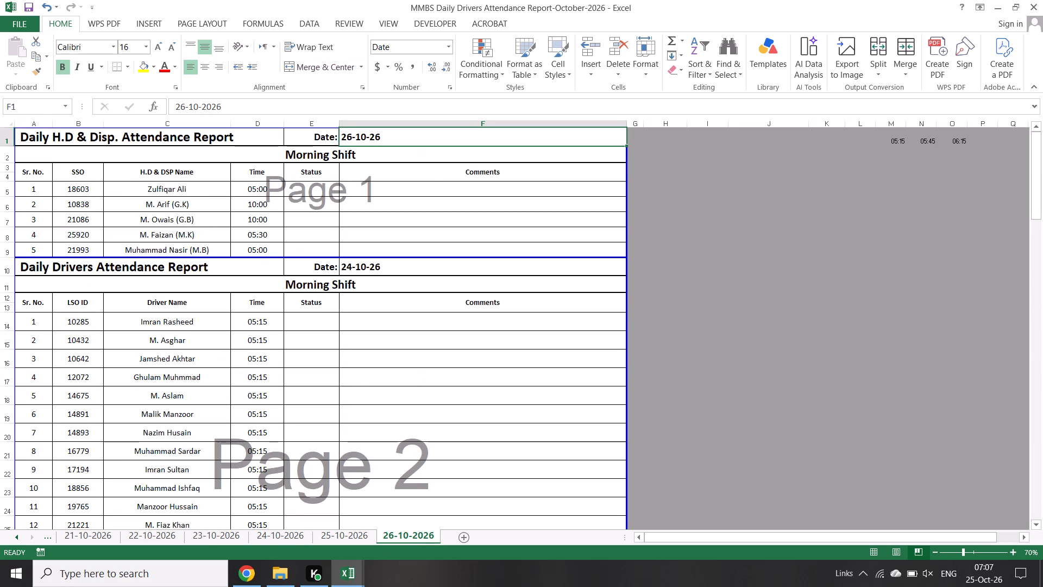
click(394, 265)
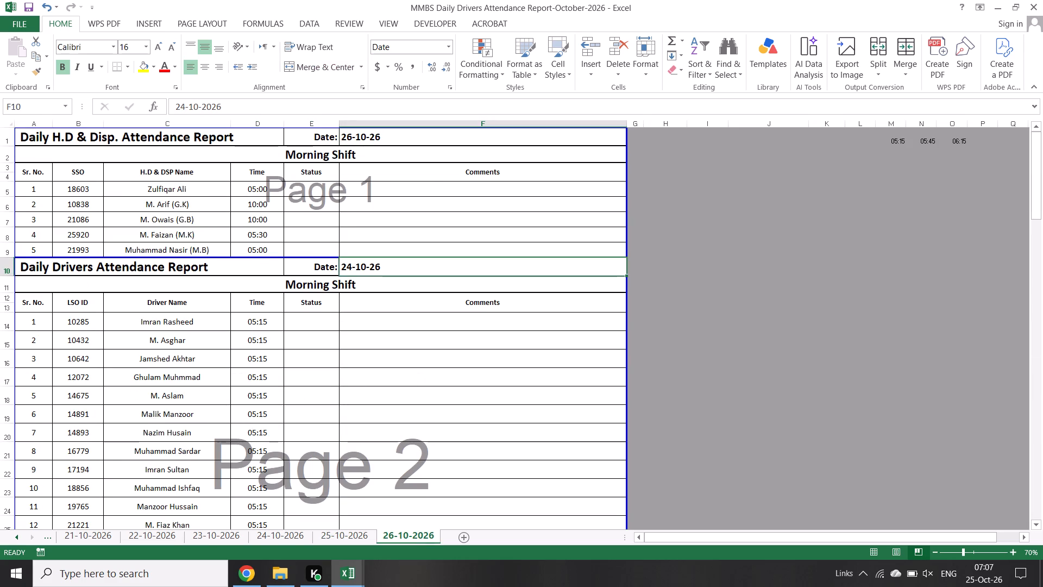
click(400, 142)
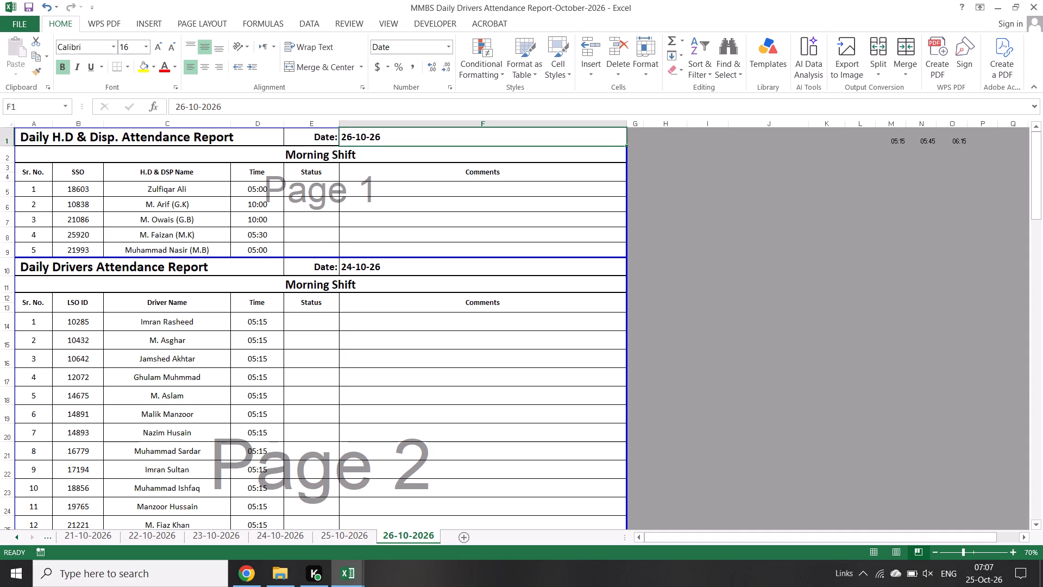
click(390, 270)
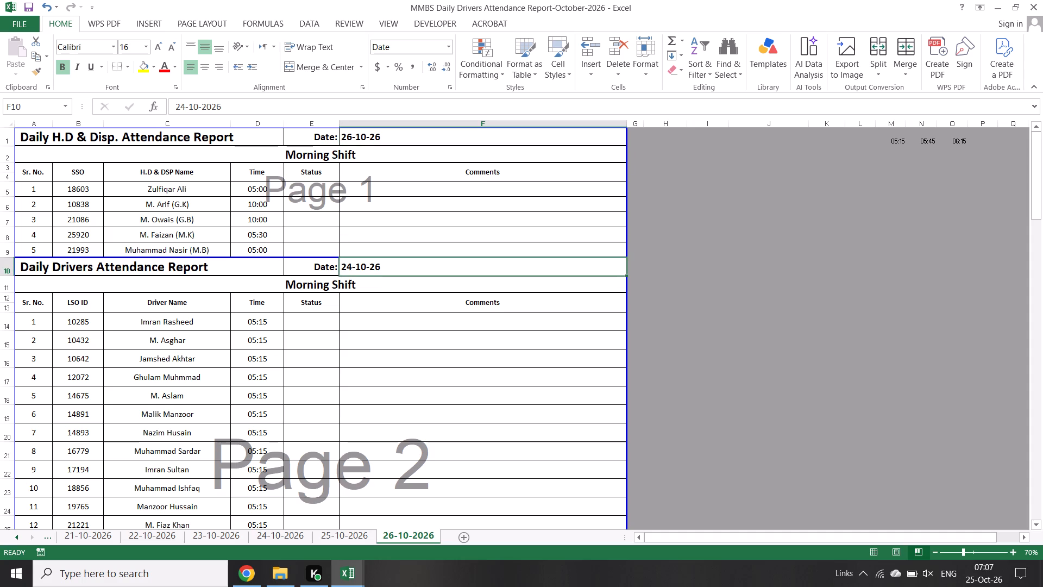
text(26)
key(minus)
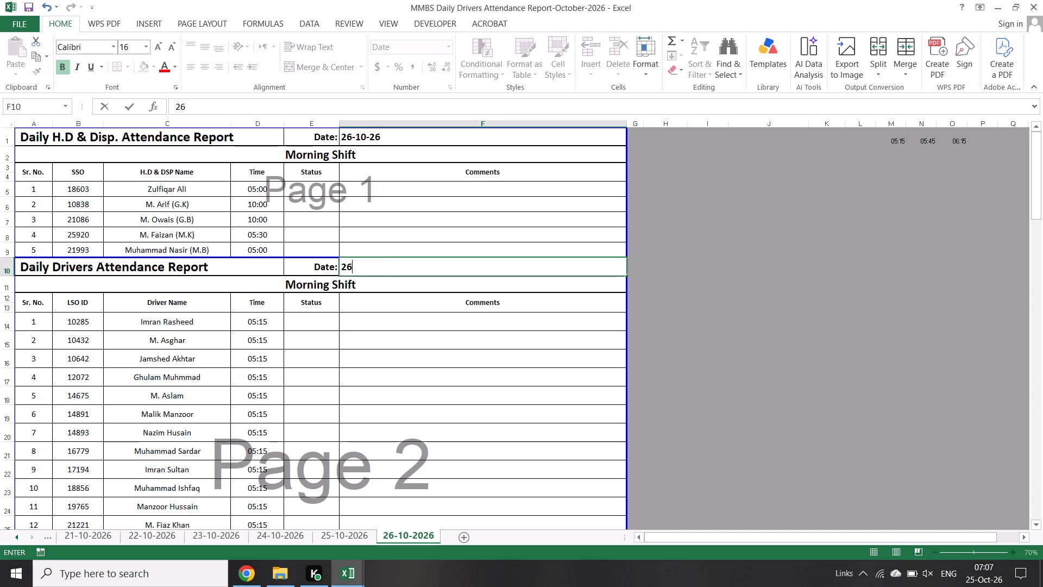
text(10)
text(-2026)
key(Return)
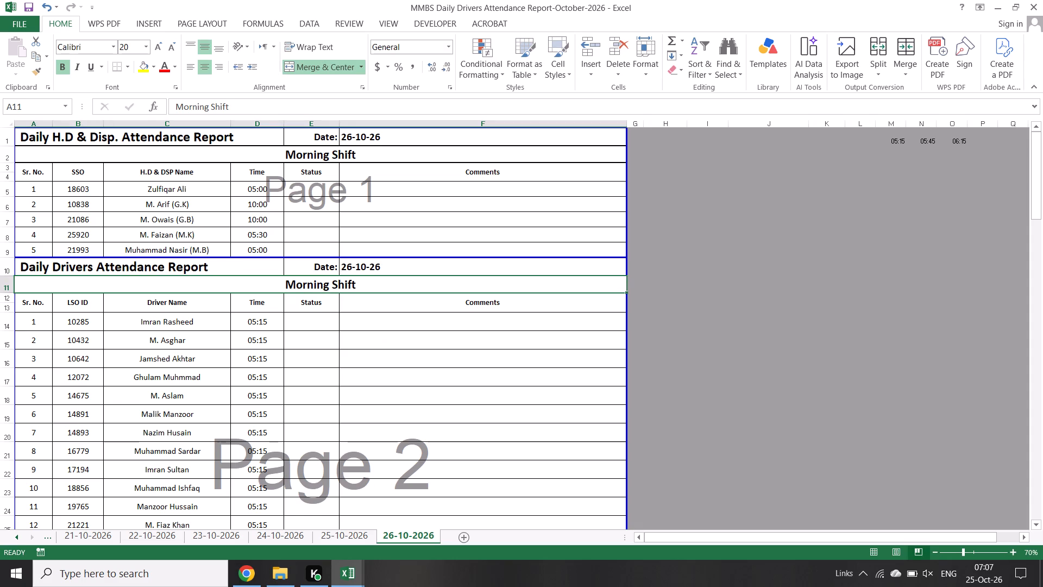
Set the evening-shift Daily H.D & Disp. Attendance Report date in F48 to 26-10-2026.
scroll(378, 451, down, 7)
scroll(351, 383, down, 6)
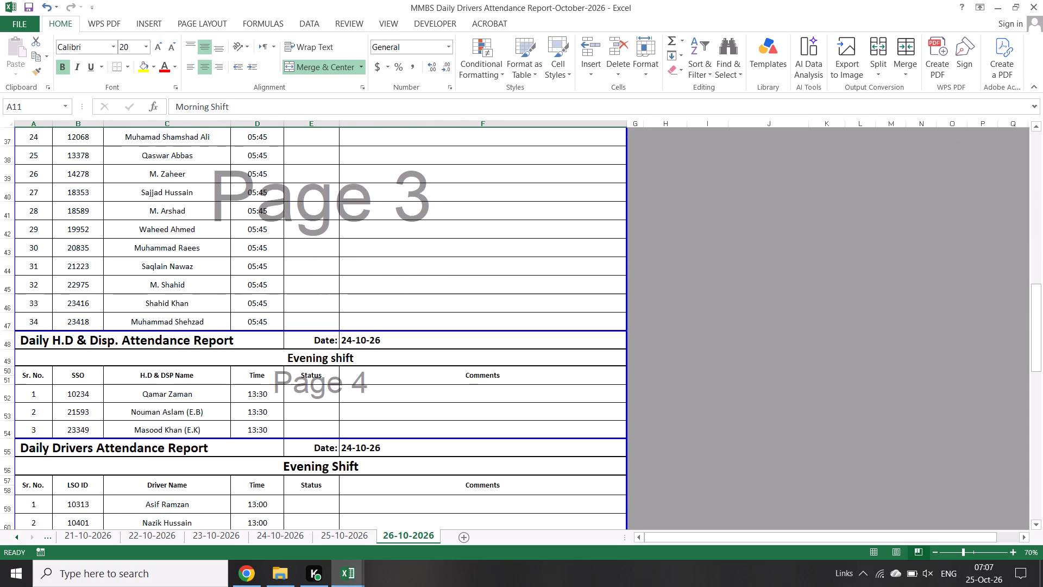
click(354, 277)
click(367, 287)
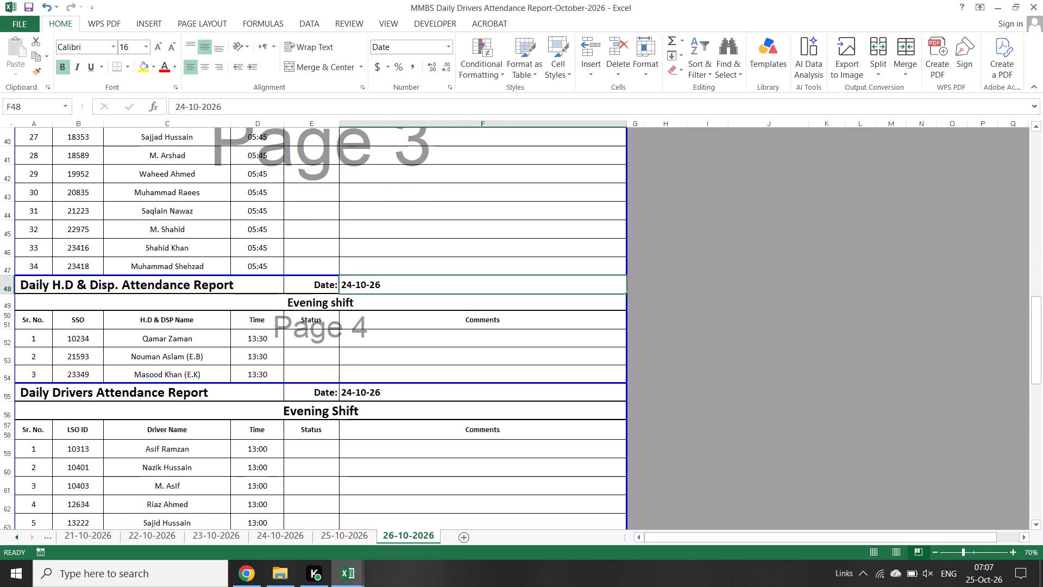
text(26-)
text(10-2026)
key(Return)
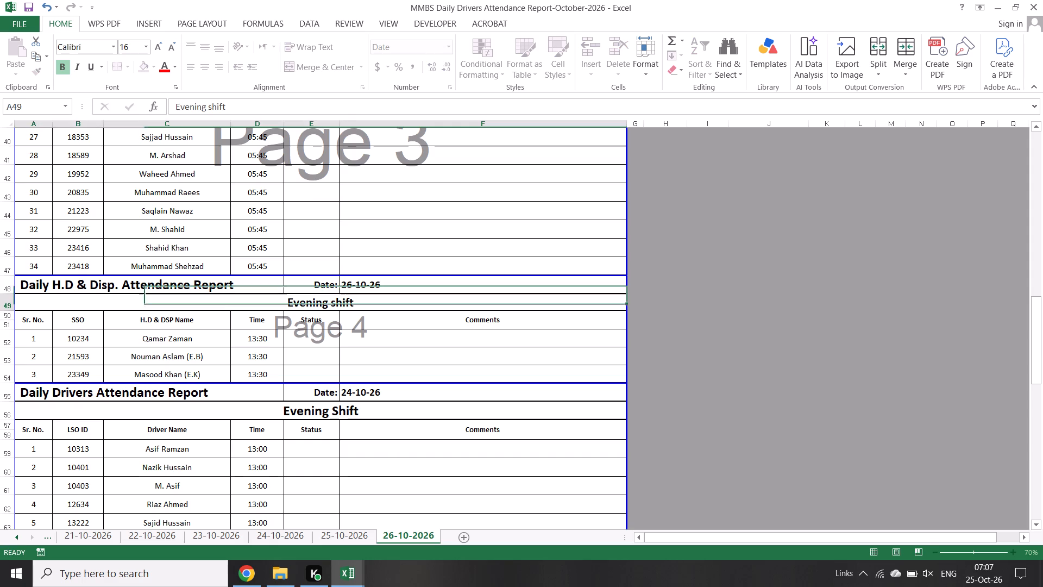
Set the evening-shift Daily Drivers Attendance Report date in F55 to 26-10-2026.
key(Return)
key(Return)
key(Return)
key(Return)
key(Return)
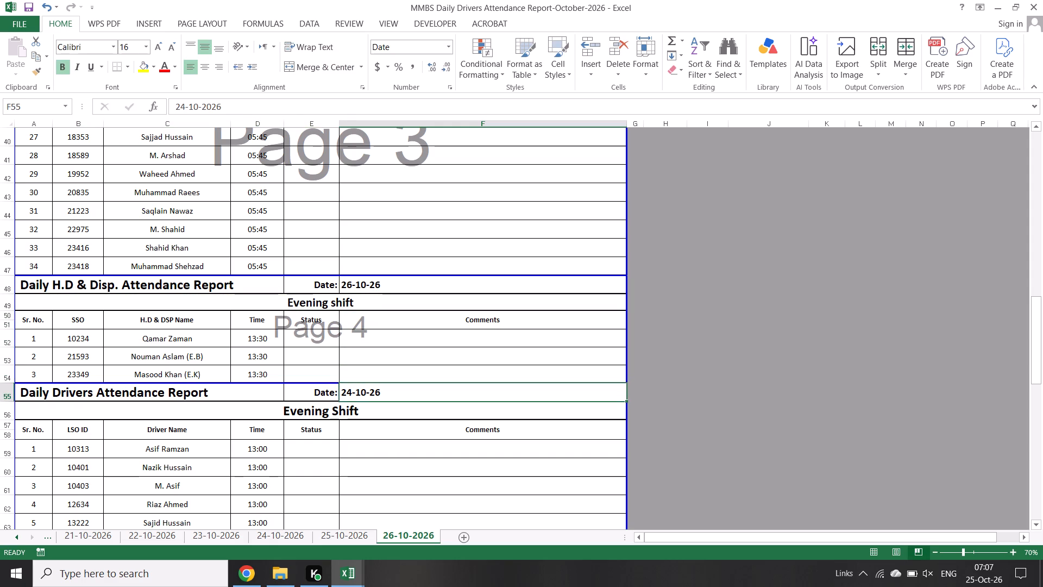
text(26)
key(minus)
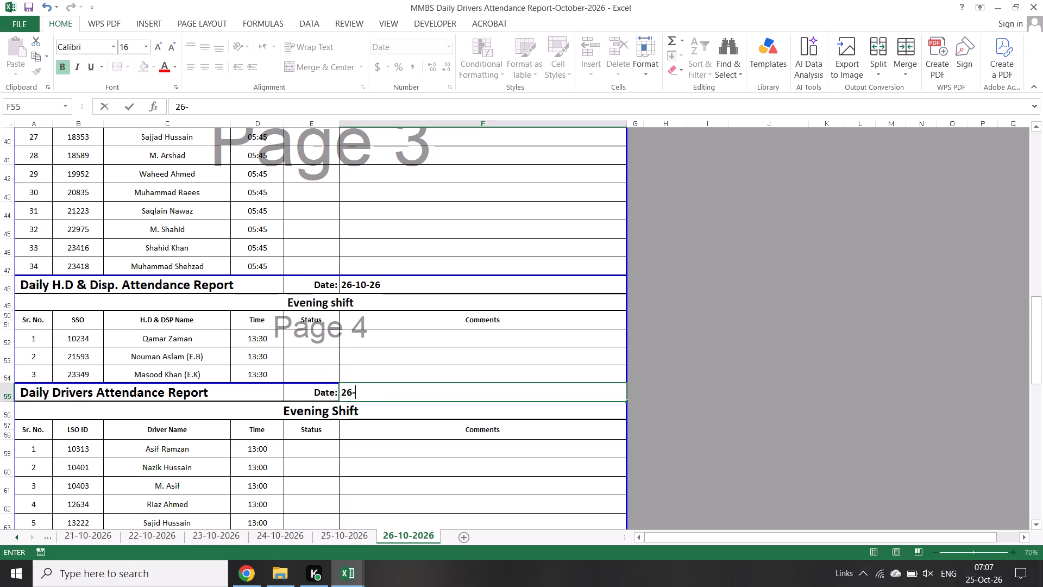
text(10)
text(-2026)
key(Return)
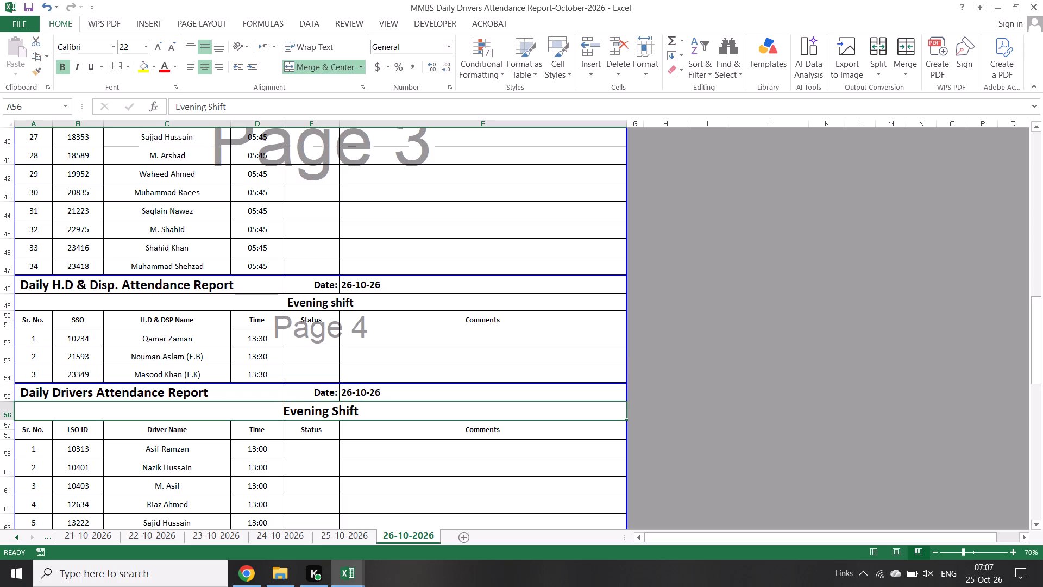
Review the 26-10-2026 sheet's morning and evening shift lists, headings and dates from the last driver rows up to the first report.
click(435, 453)
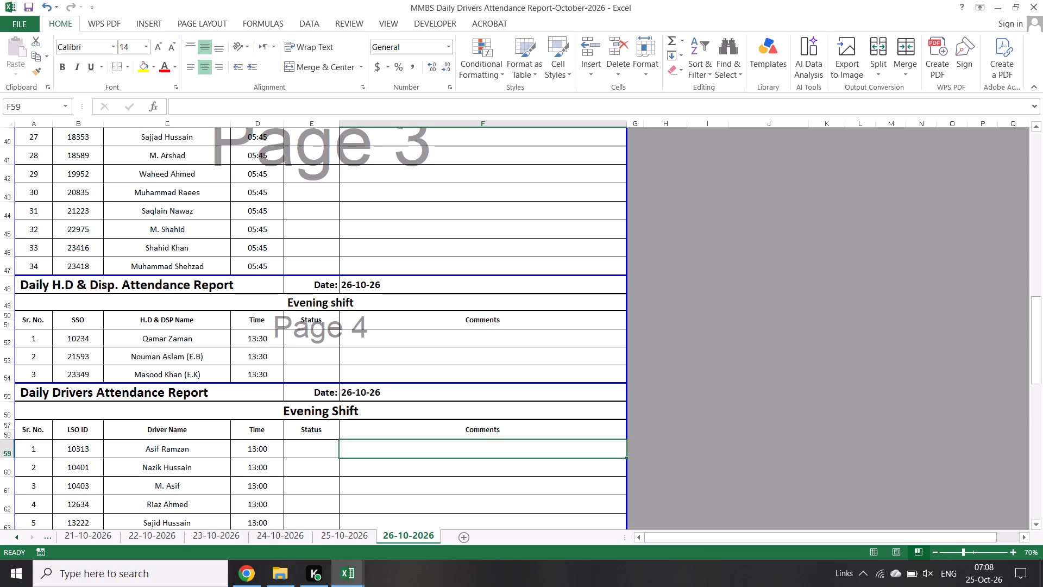
scroll(406, 488, down, 12)
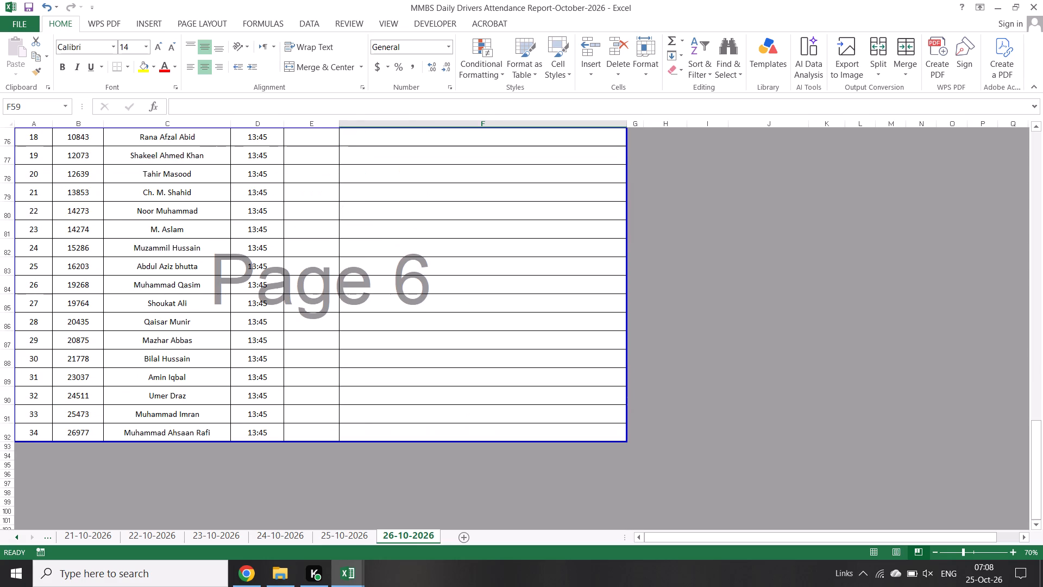
scroll(411, 504, up, 6)
scroll(400, 450, up, 7)
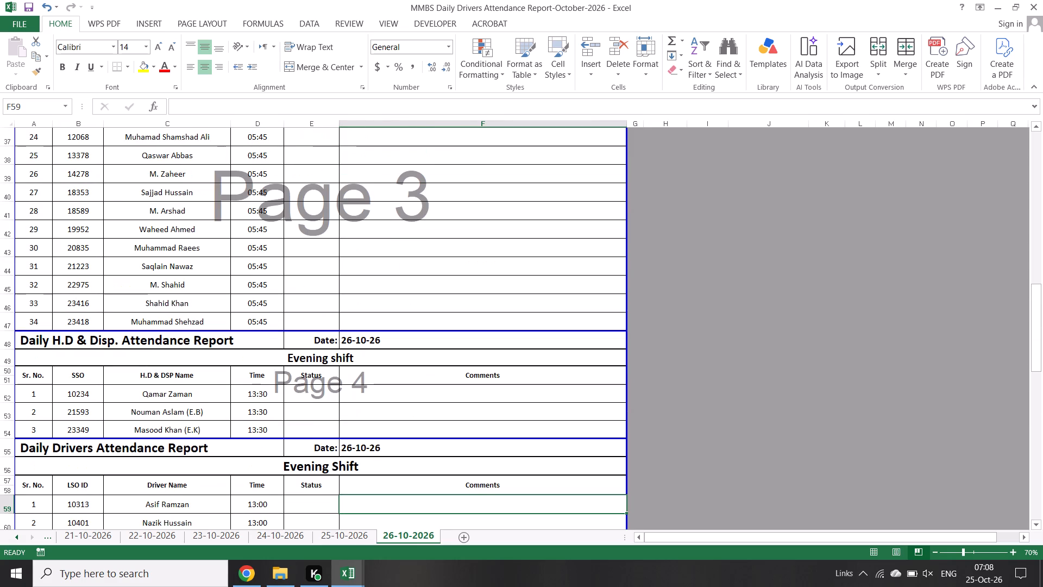
scroll(400, 450, up, 1)
scroll(400, 450, down, 1)
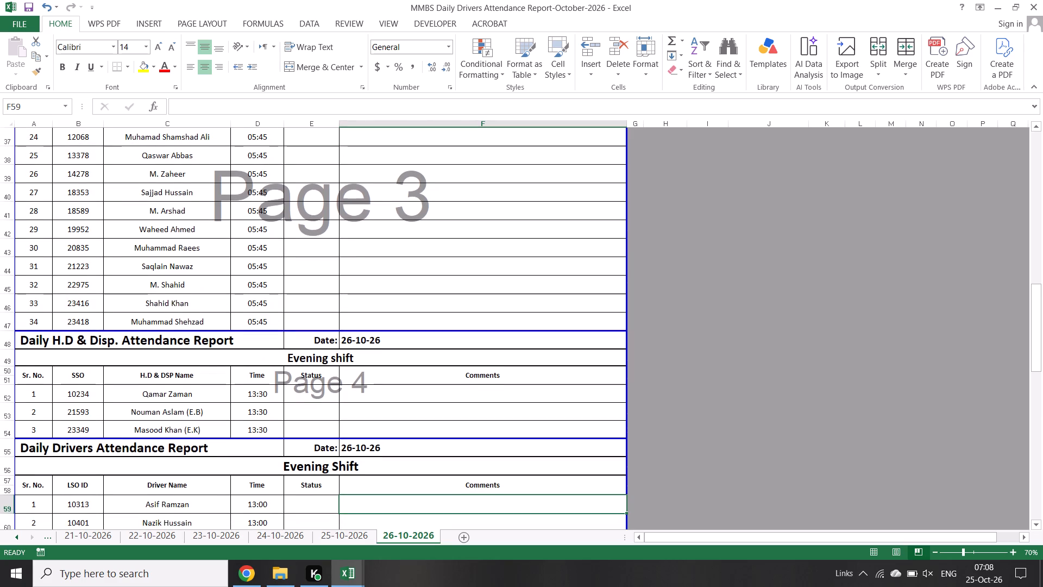
scroll(400, 450, up, 9)
scroll(400, 450, up, 15)
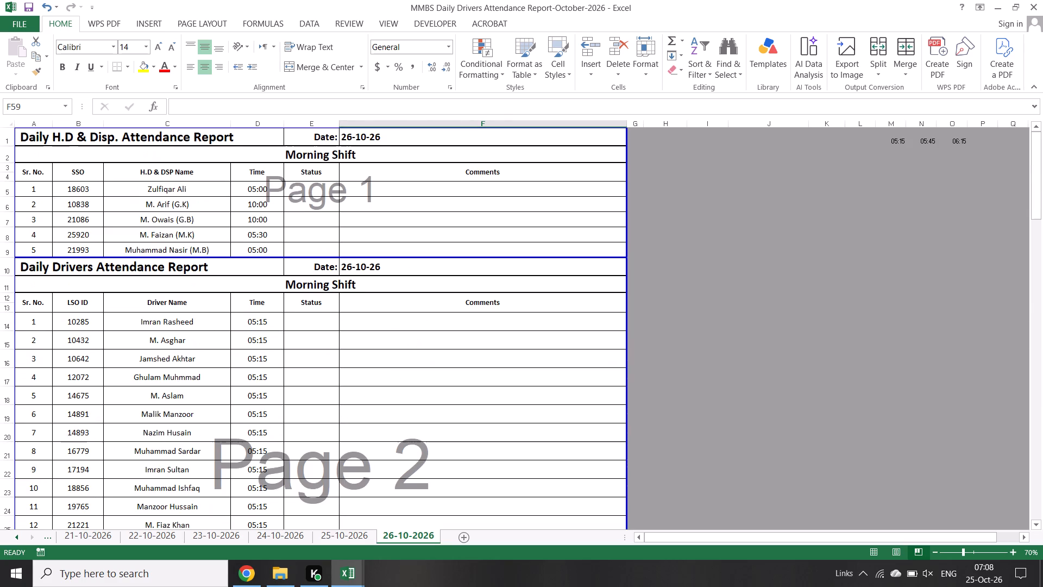
Return to date cell F1 on the 26-10-2026 sheet and save the attendance report workbook.
click(382, 141)
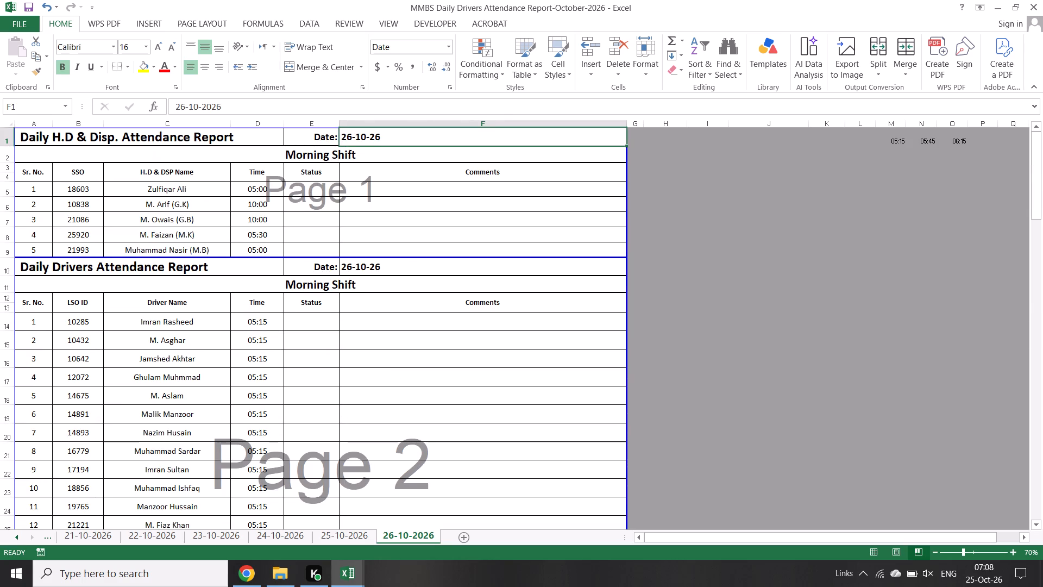
scroll(385, 268, up, 4)
key(ctrl+s)
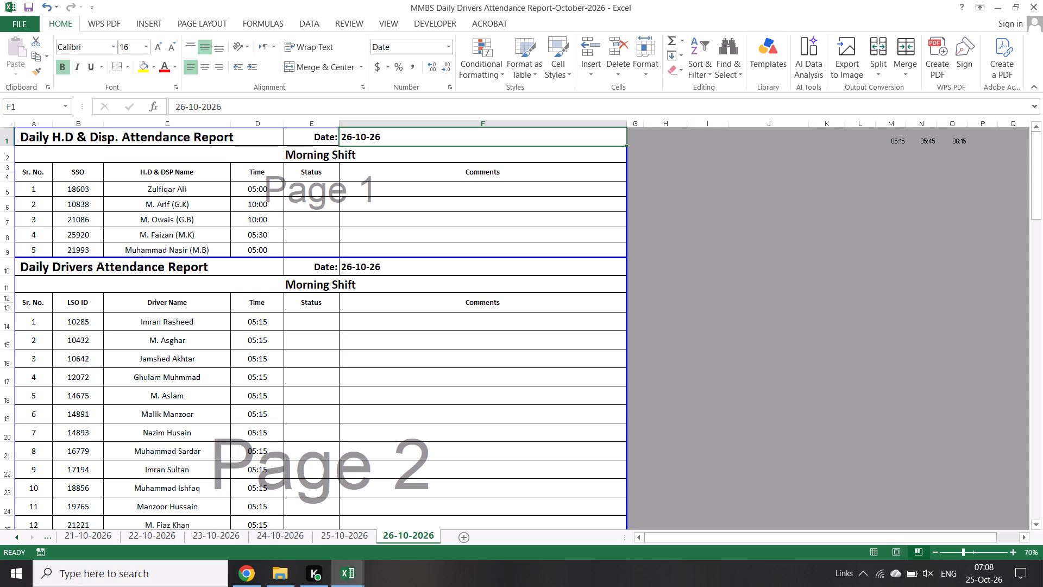
Check the attendance sheets for 25, 24, 23 and 22 October 2026, and return to the 26-10-2026 sheet.
click(350, 538)
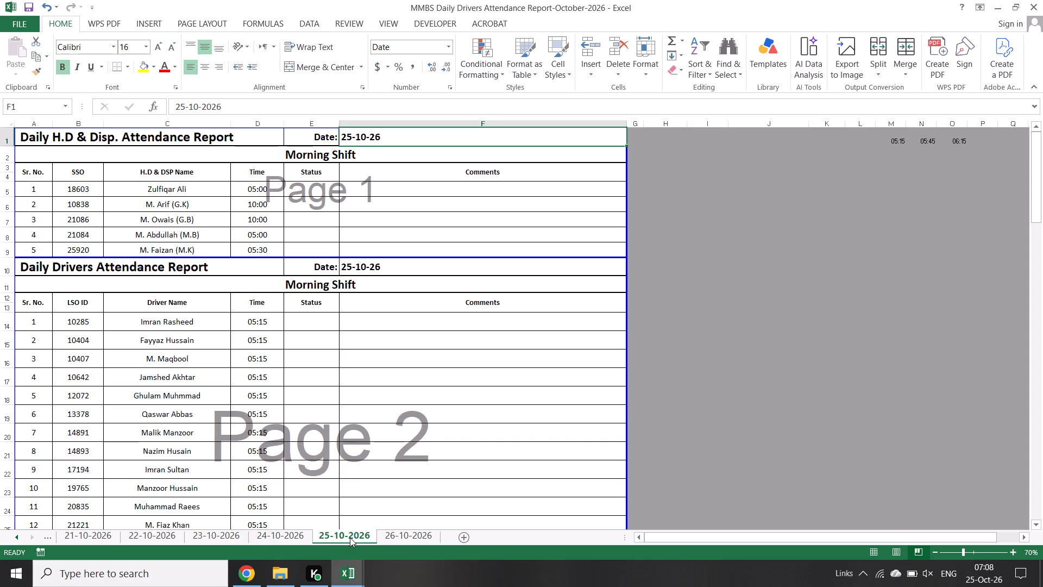
click(275, 539)
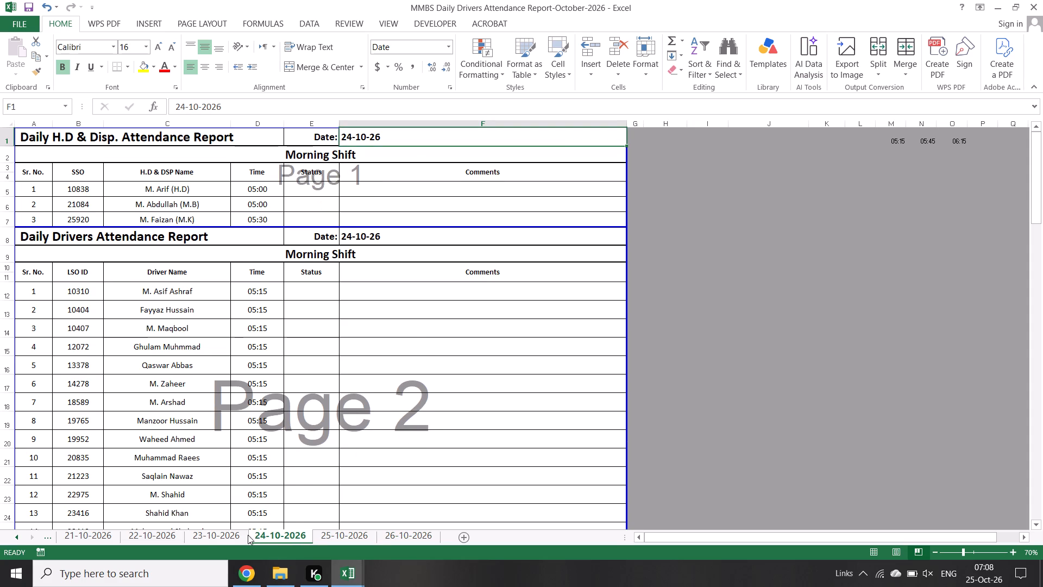
click(216, 535)
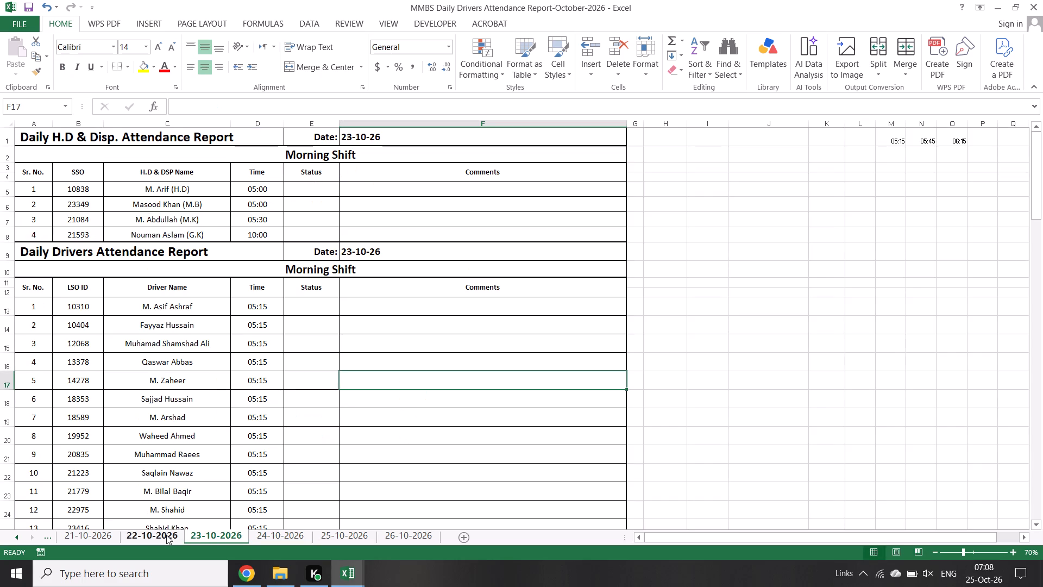
click(166, 535)
click(409, 541)
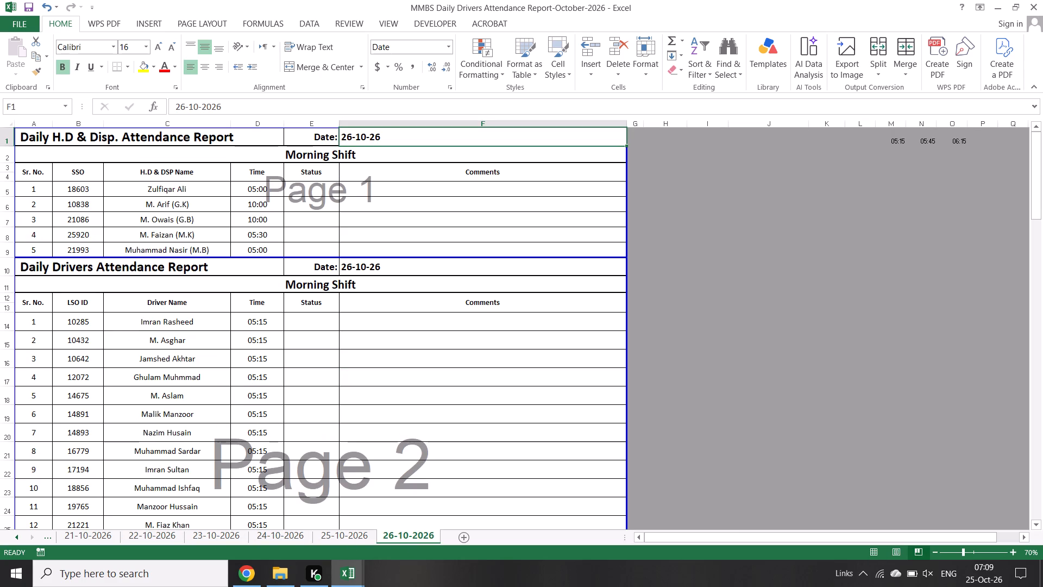
Close the MMBS Daily Drivers Attendance Report workbook and the Roster FM October-2026 workbook.
click(1042, 0)
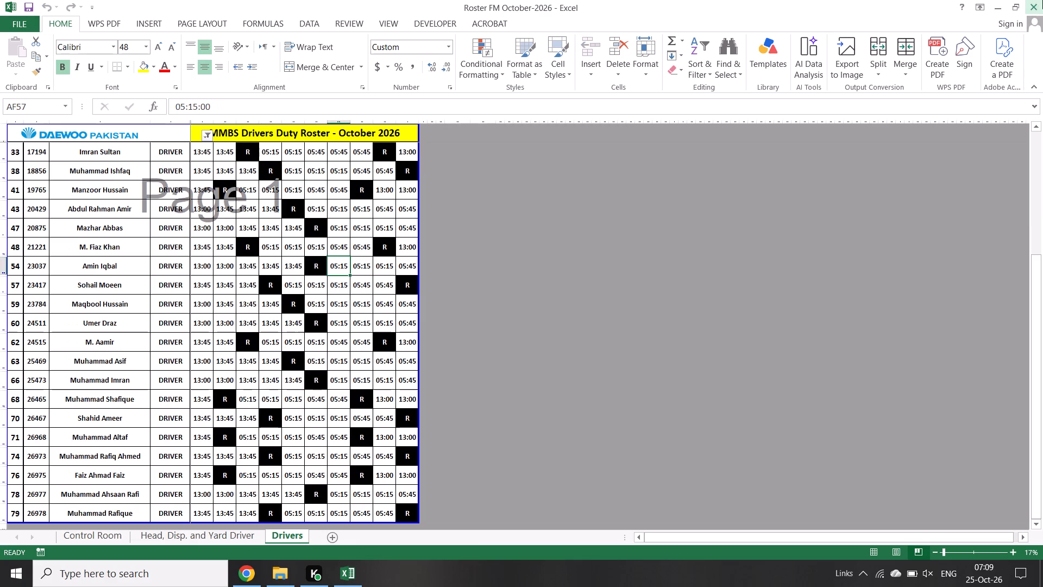
click(1042, 0)
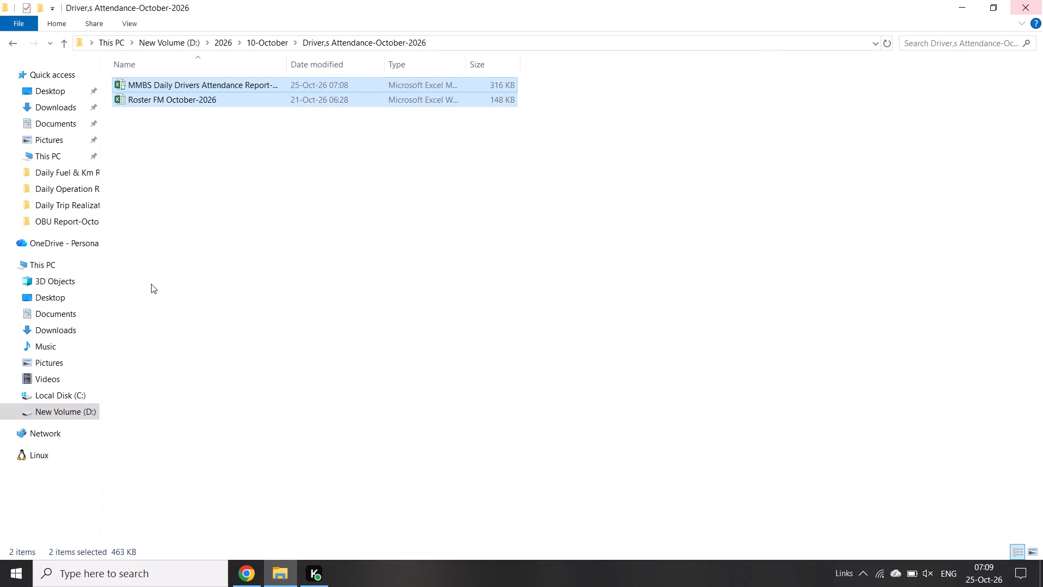